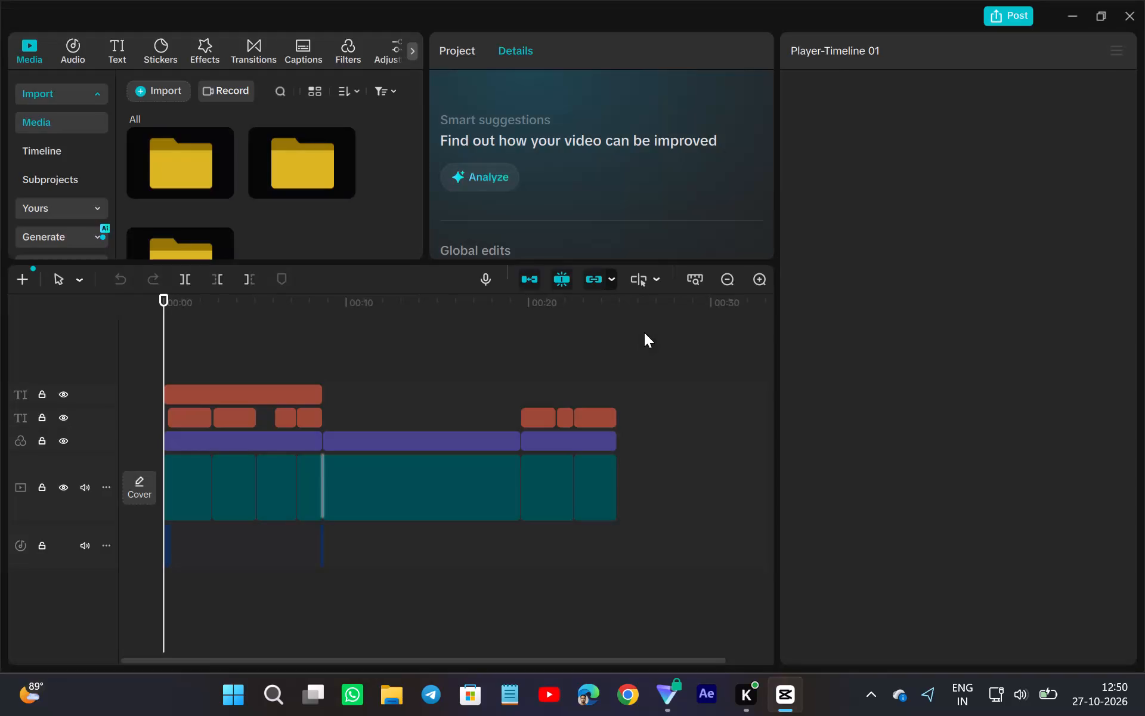
Import the video_20261027 clips from the Mobile Devices folder into Folder1 of the project media.
left_click(166, 150)
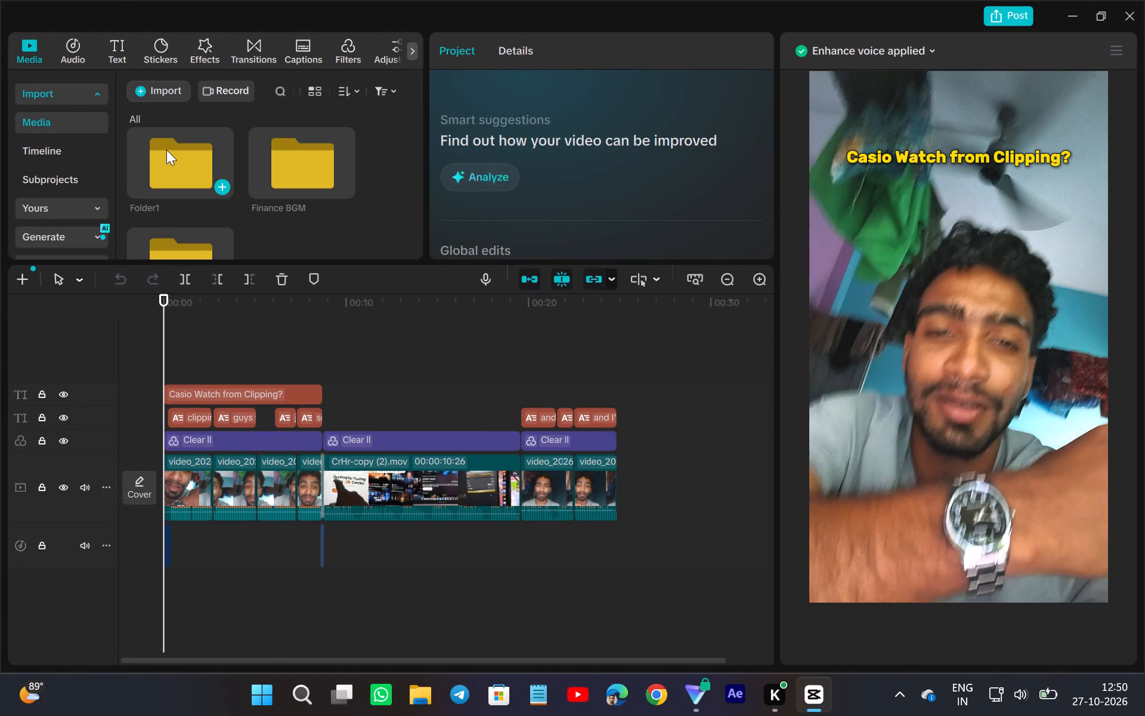
double_click(166, 150)
left_click(158, 94)
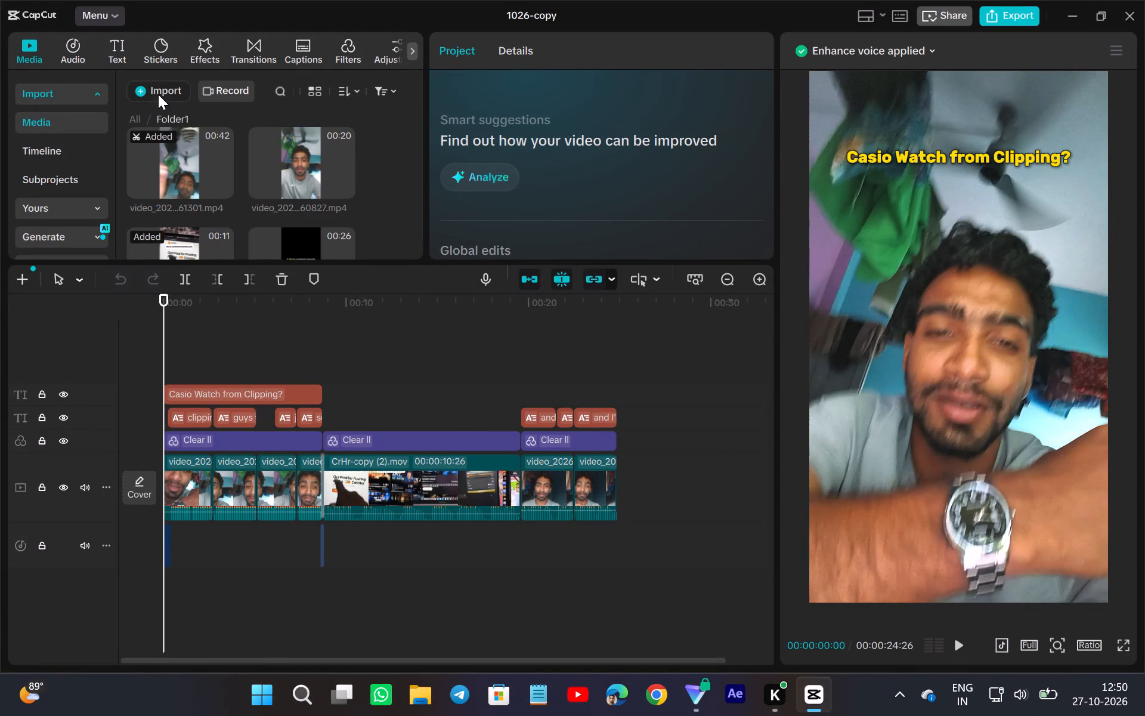
left_click(180, 126)
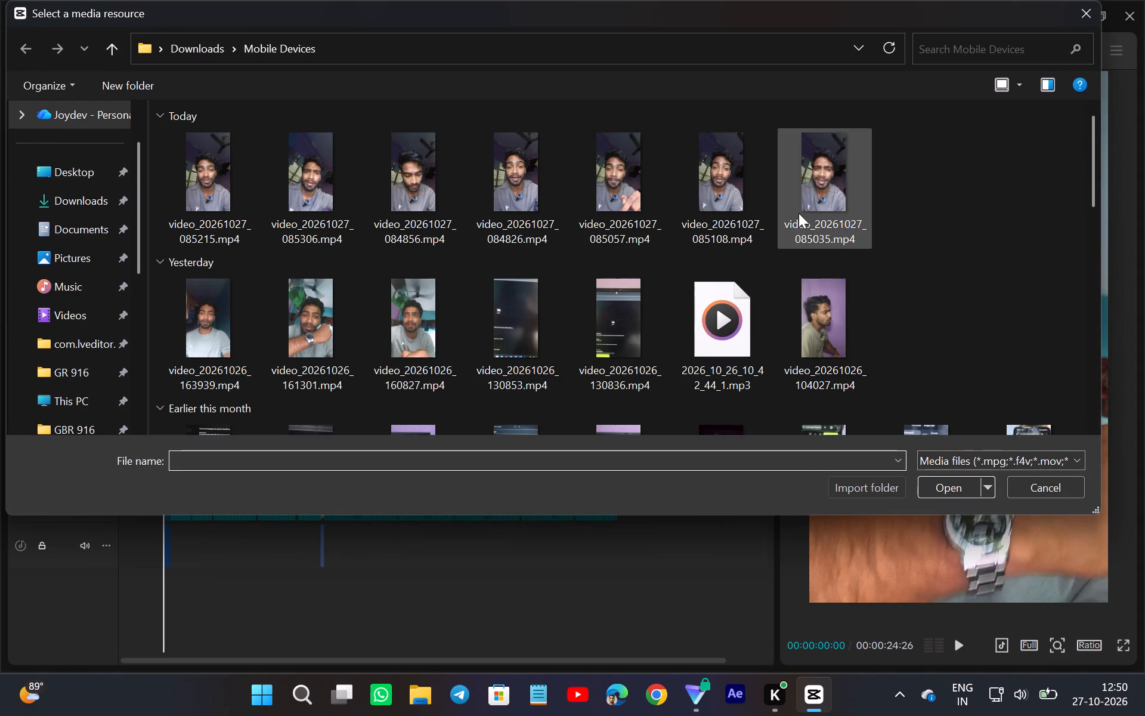
left_click_drag(955, 197, 187, 203)
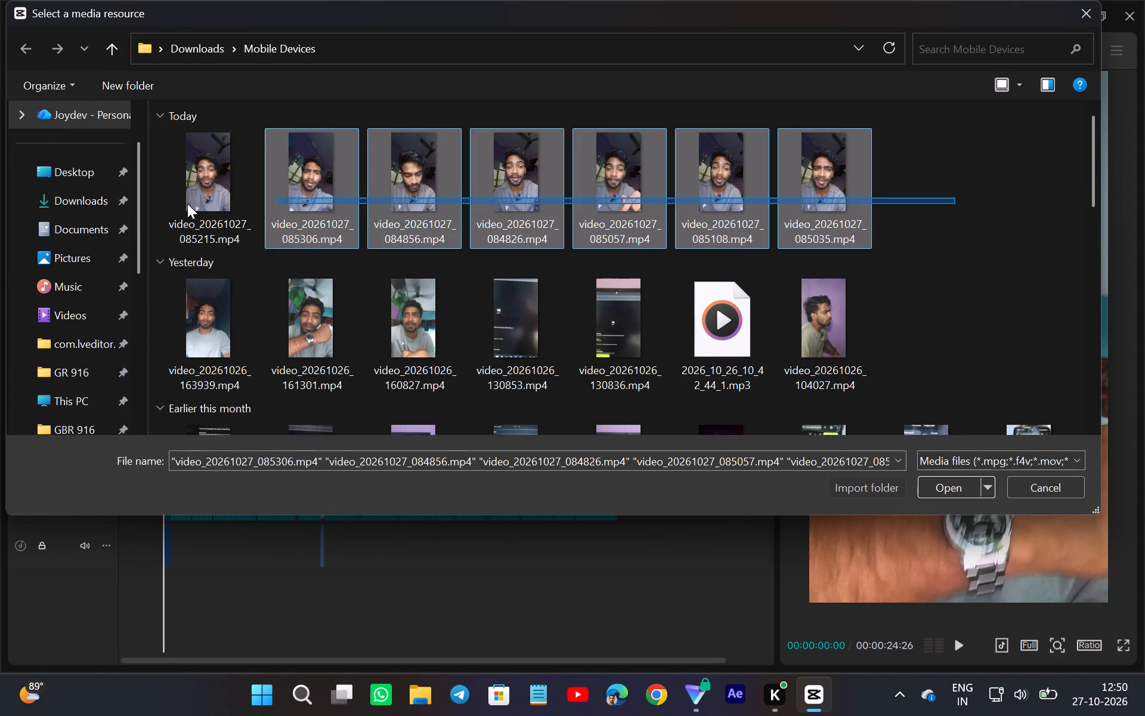
left_click_drag(187, 203, 429, 201)
left_click(946, 482)
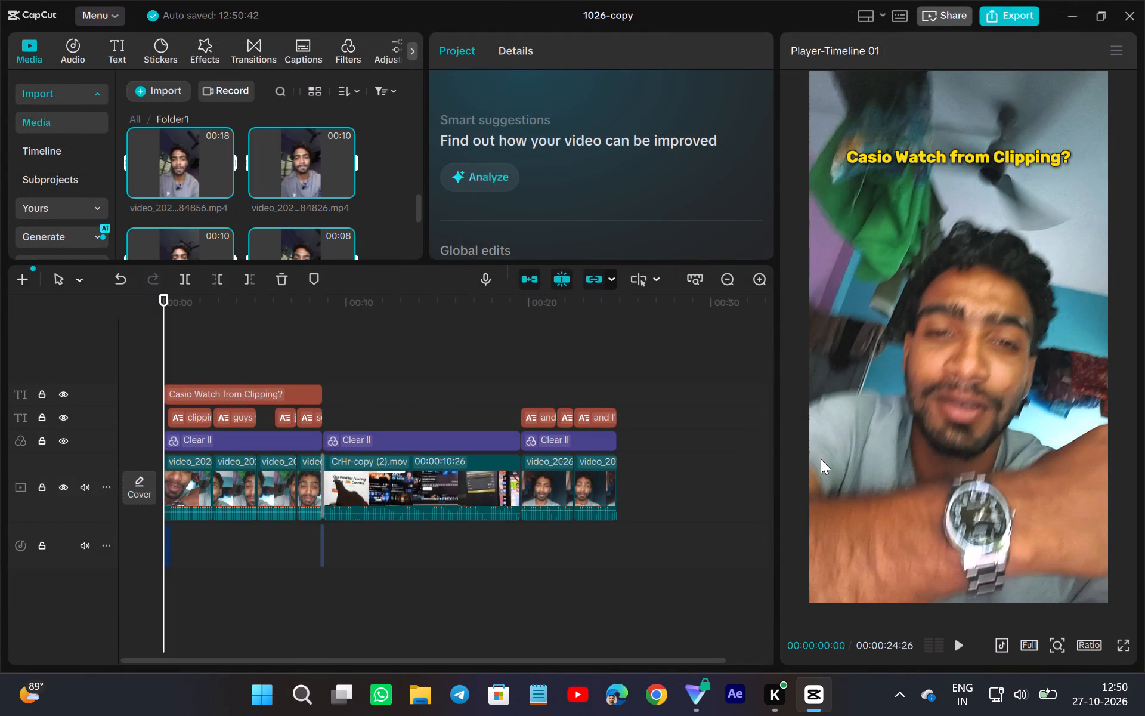
Lower the system volume to a comfortable low level, playing the clip ending in 84826 from Folder1 as a sound check.
left_click(1023, 693)
left_click(921, 586)
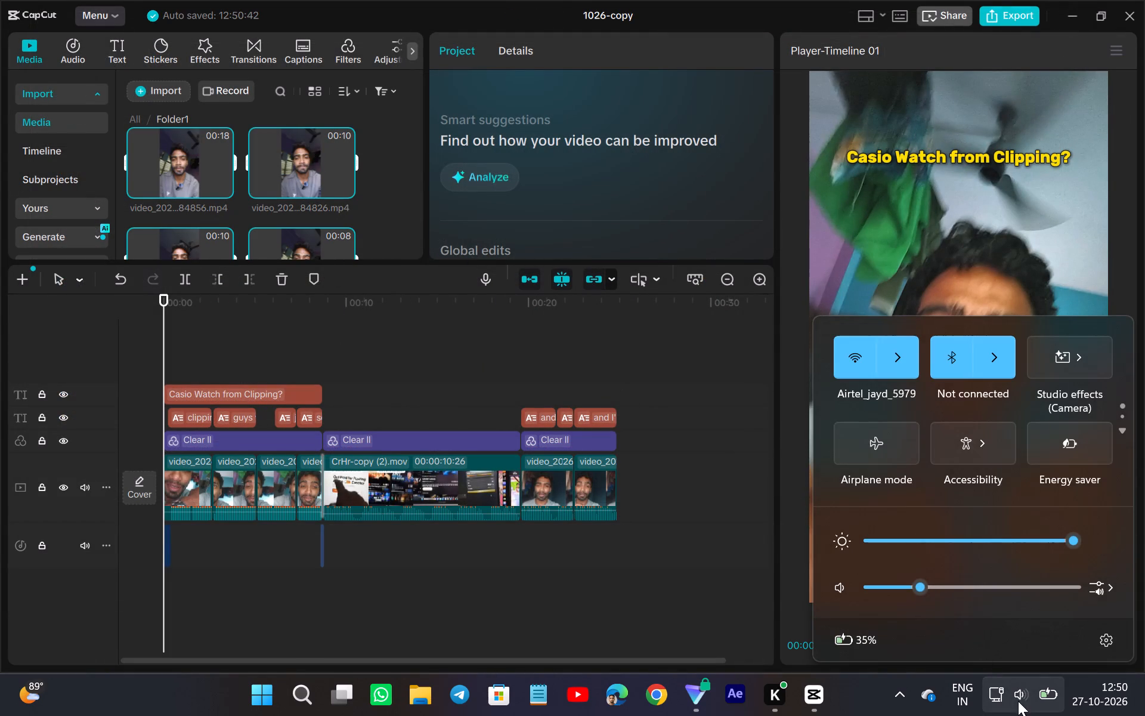
left_click(1018, 701)
left_click(335, 161)
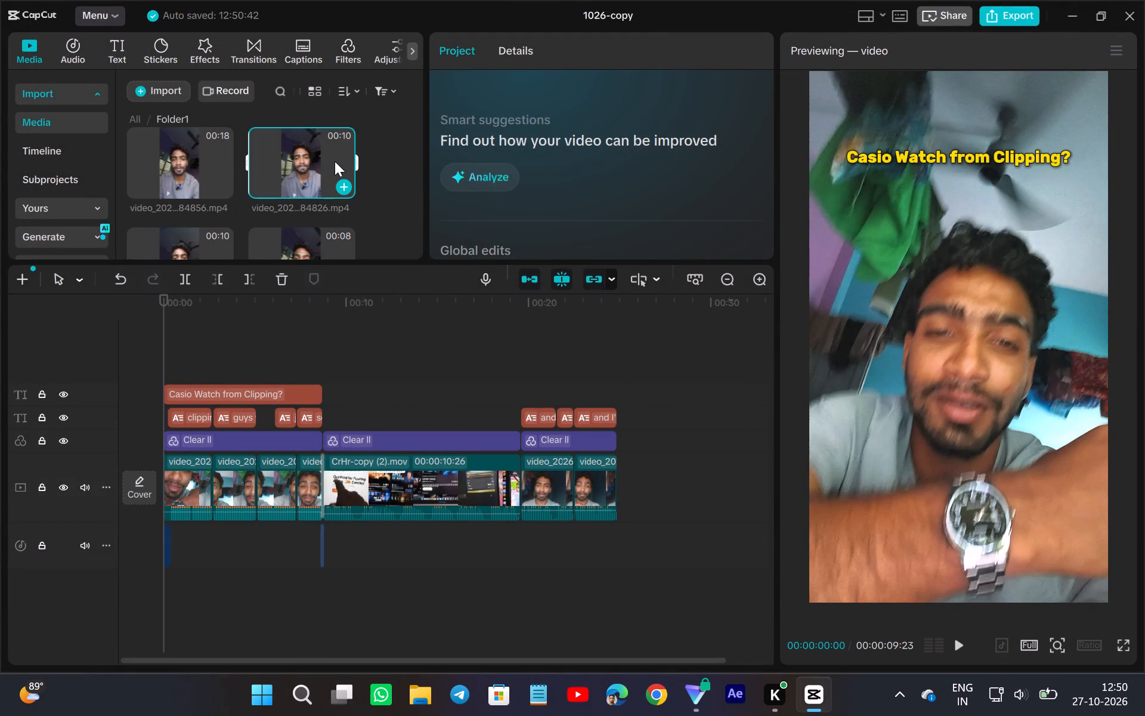
left_click(1043, 695)
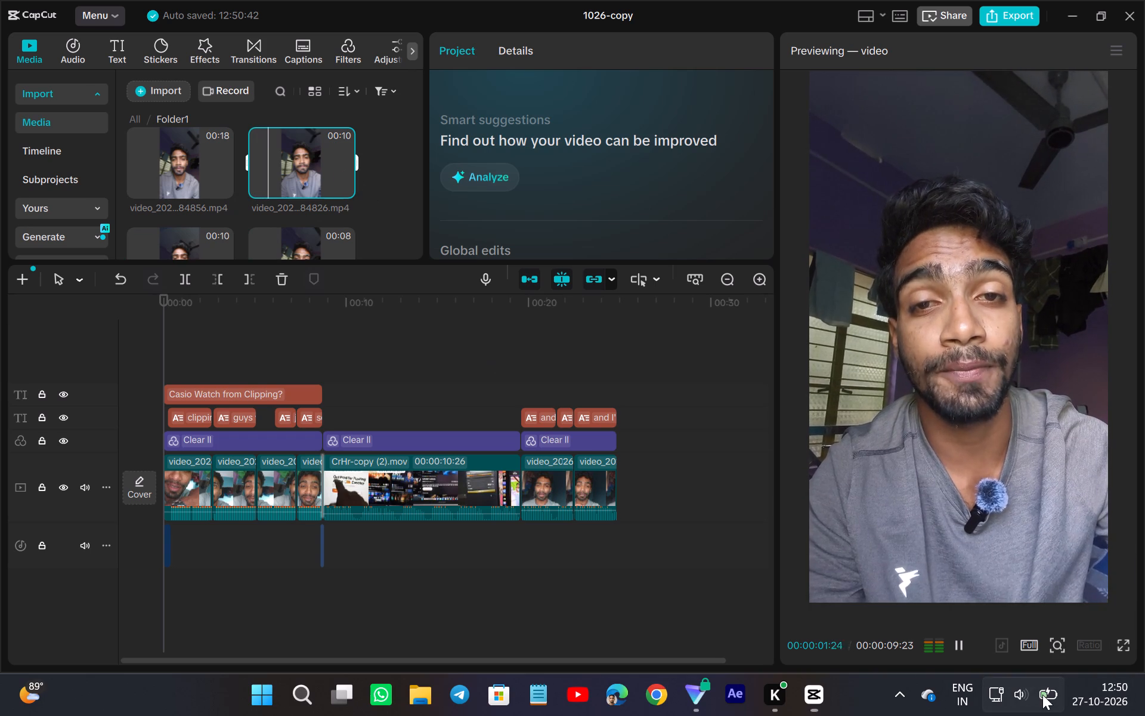
left_click(902, 585)
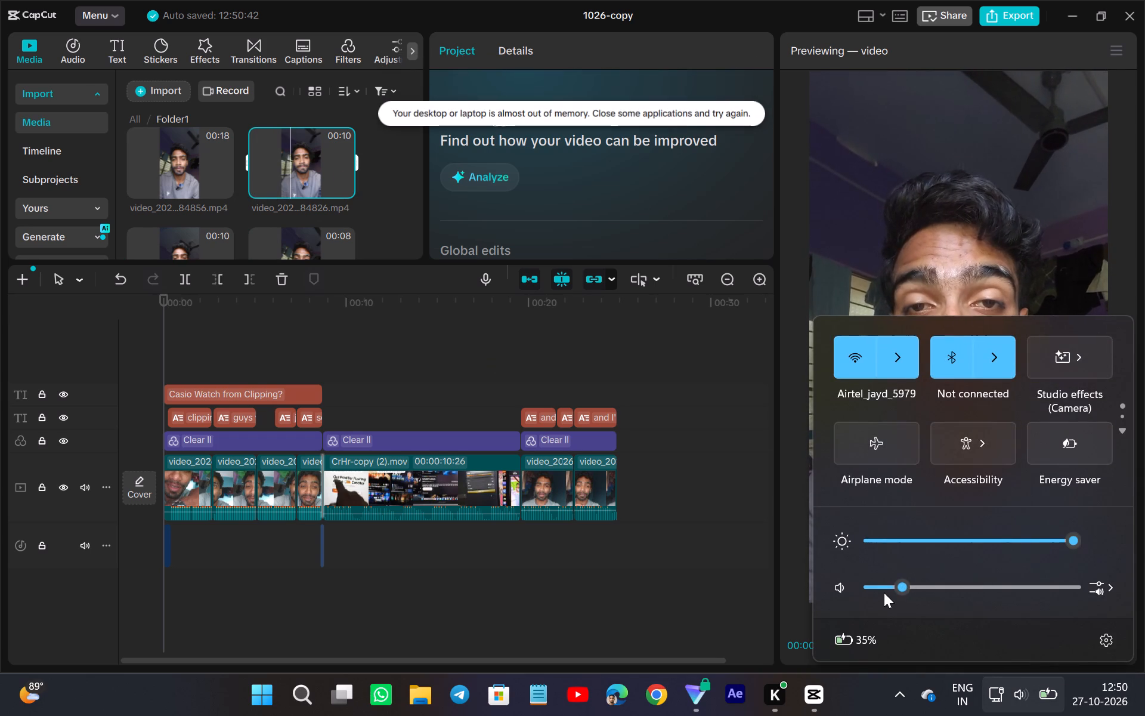
left_click(884, 592)
left_click(893, 583)
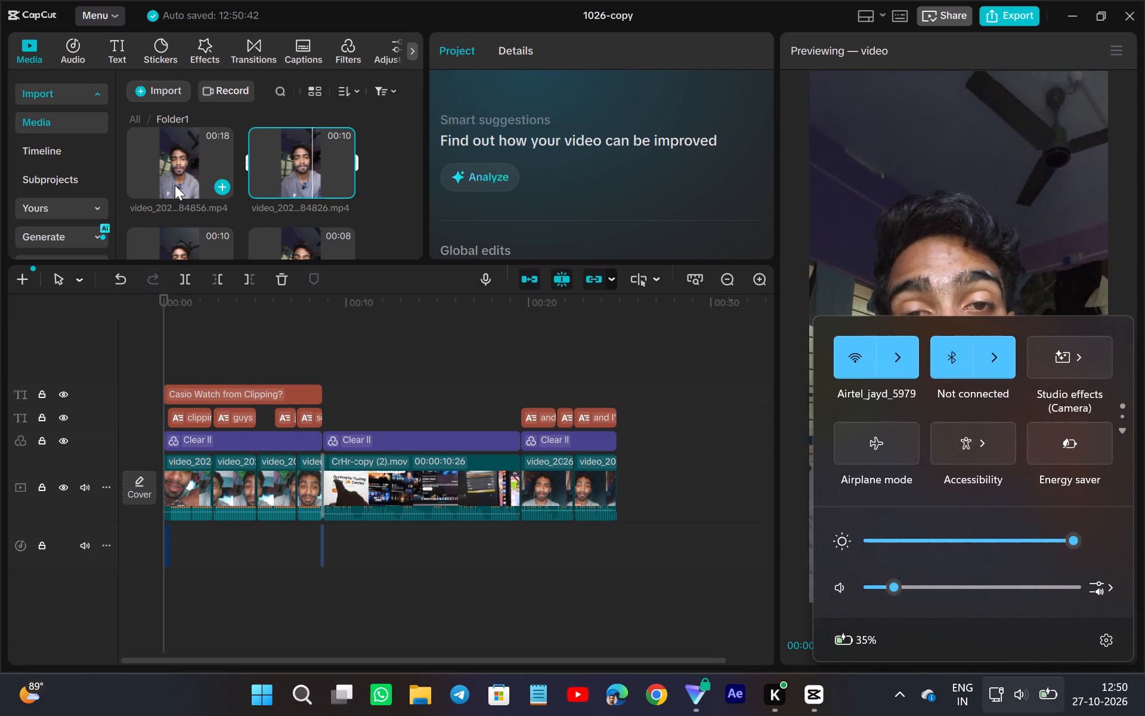
Preview the imported Folder1 clips ending in 84856, 85057 and 85108 to review their content.
left_click(175, 185)
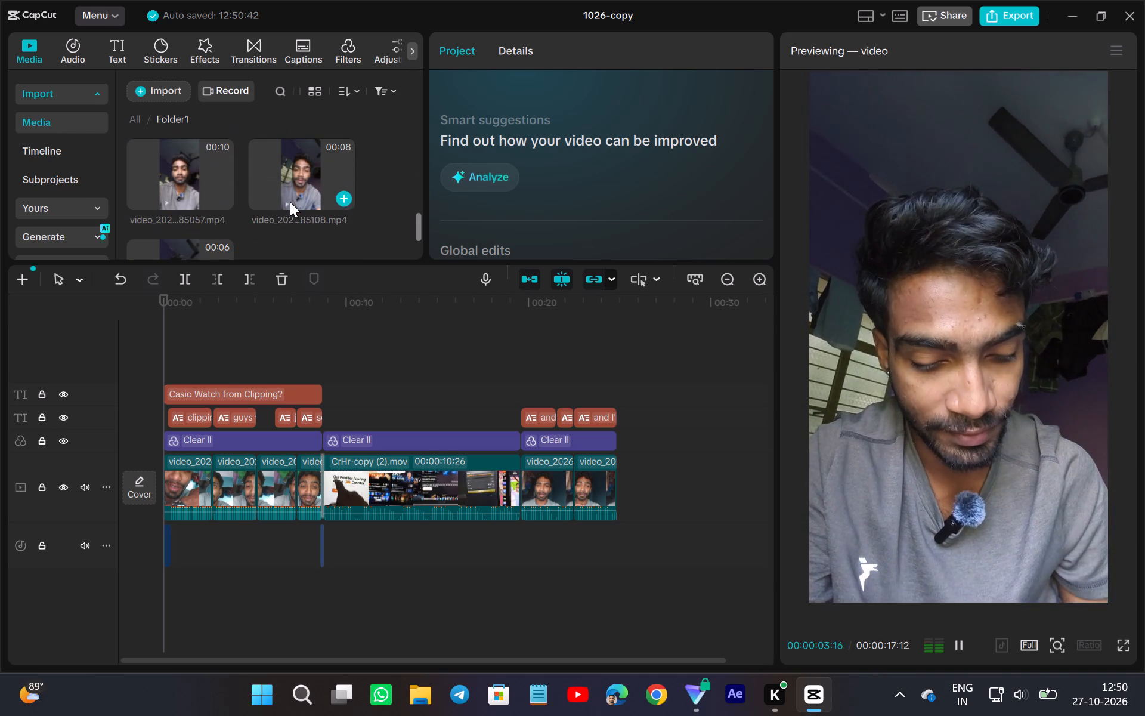
scroll(290, 202, "up", 1)
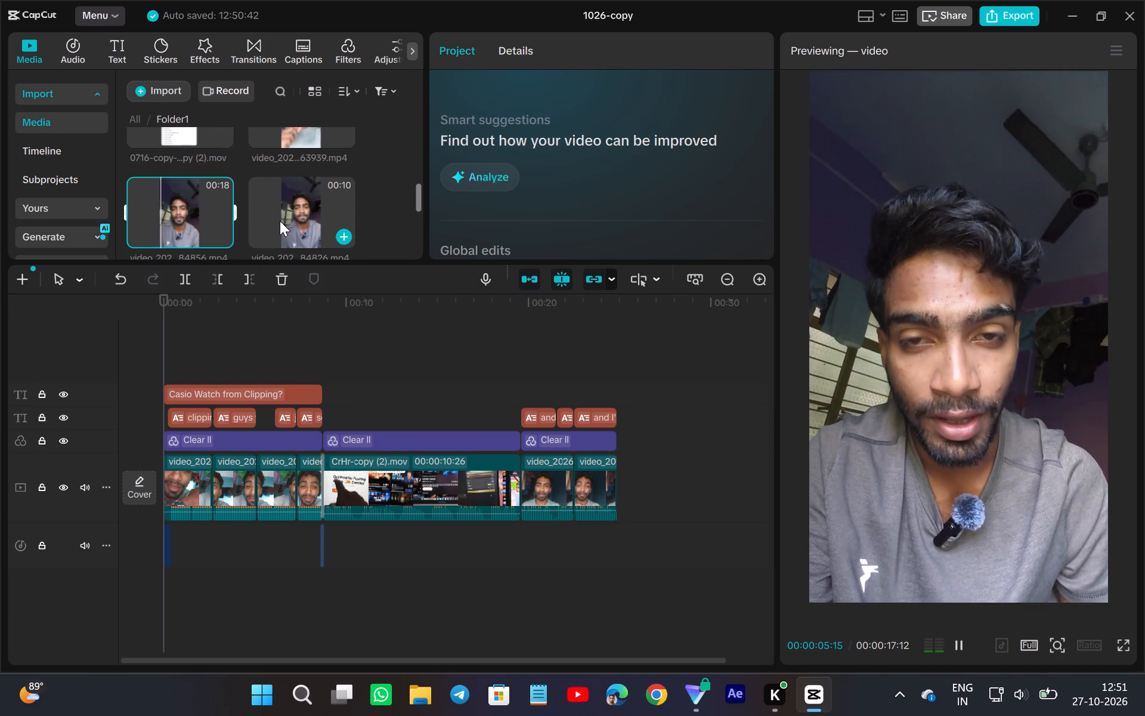
left_click(199, 199)
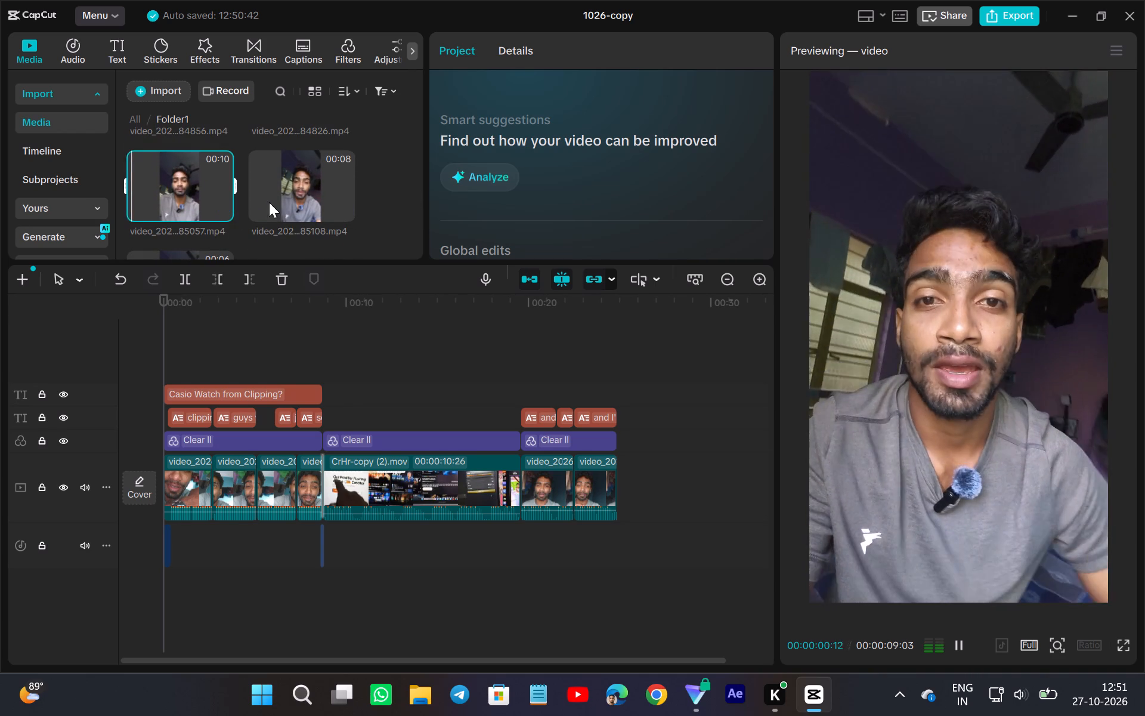
left_click(309, 188)
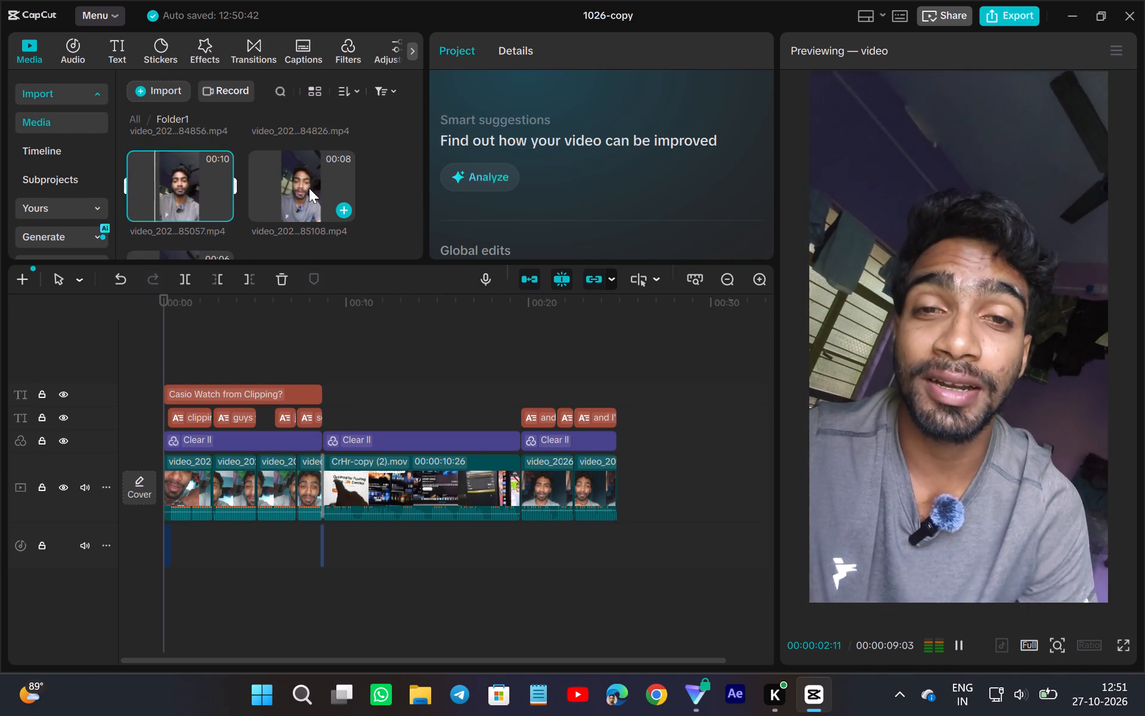
left_click_drag(352, 240, 354, 246)
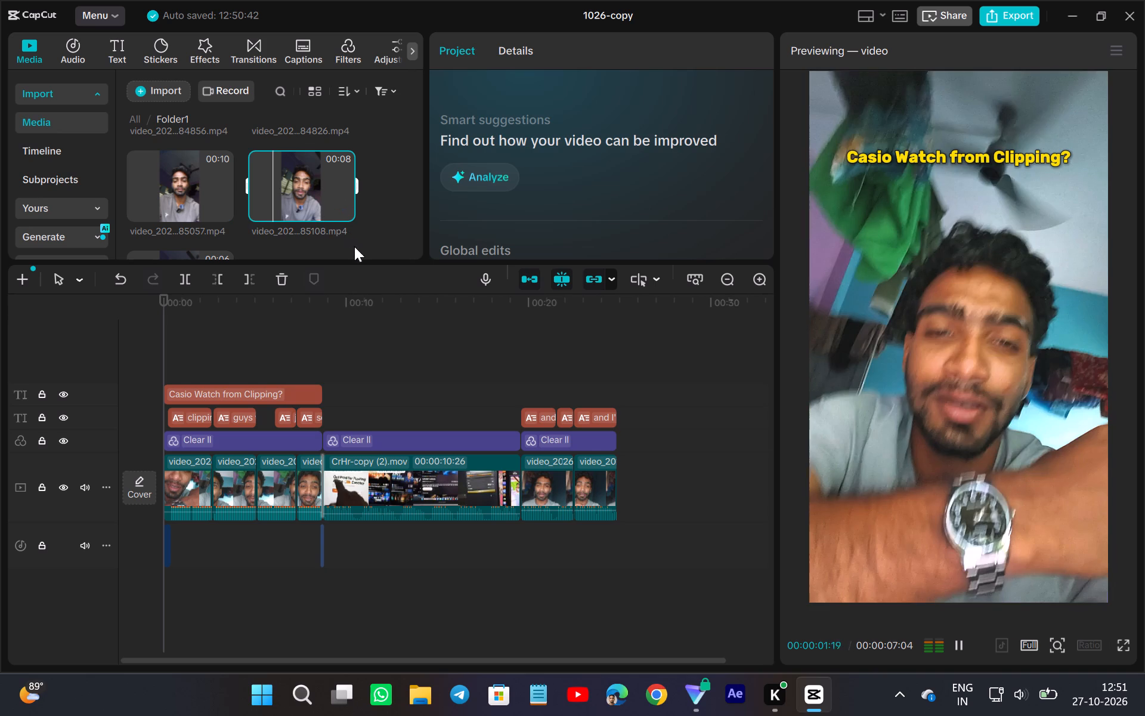
Preview the newly imported clips ending in 85108, 85057 and 85035 to choose a new opening shot.
left_click_drag(354, 246, 358, 252)
left_click(173, 182)
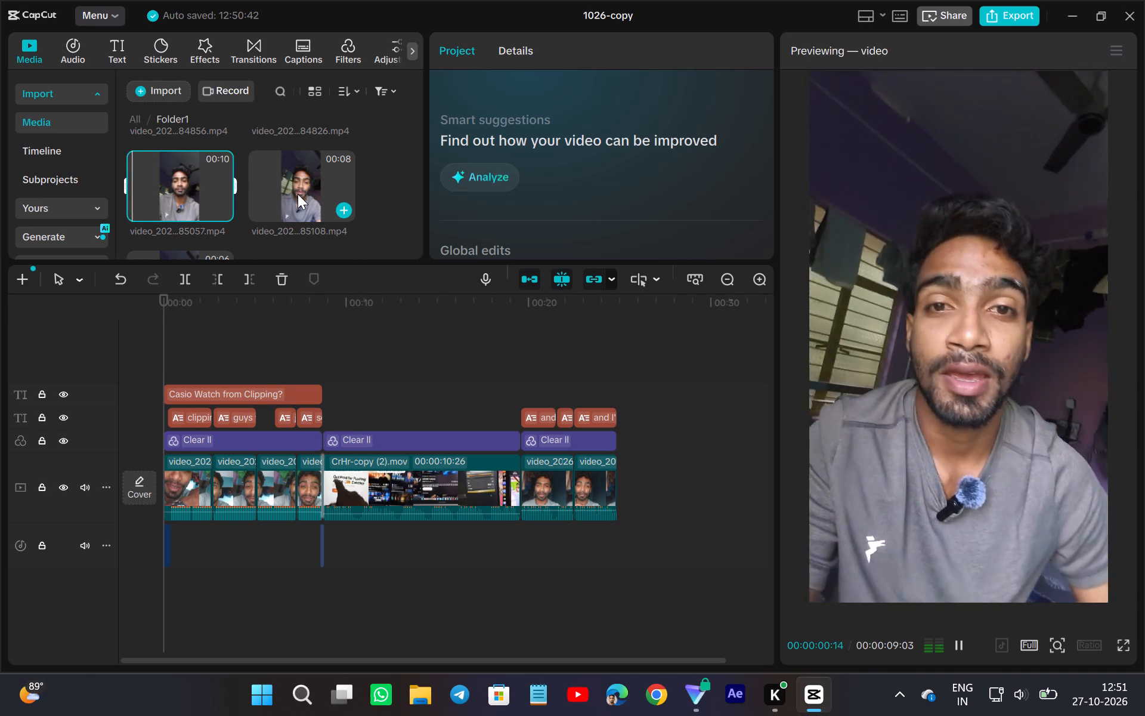
left_click(298, 192)
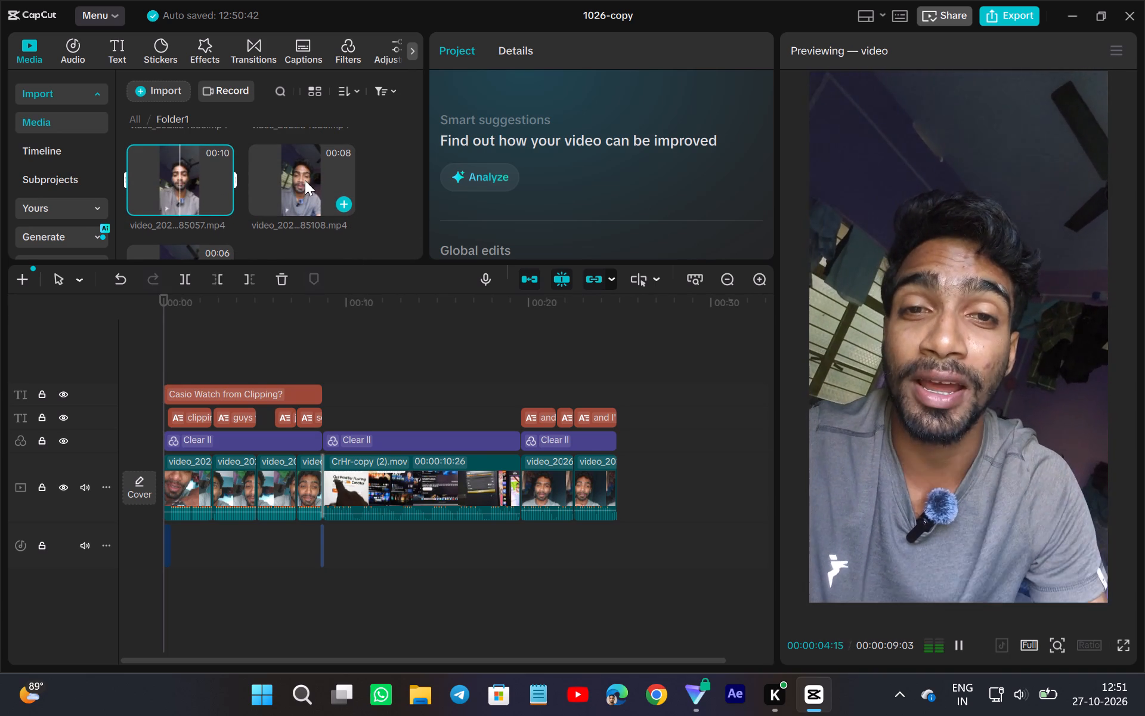
left_click(305, 180)
scroll(305, 180, "down", 1)
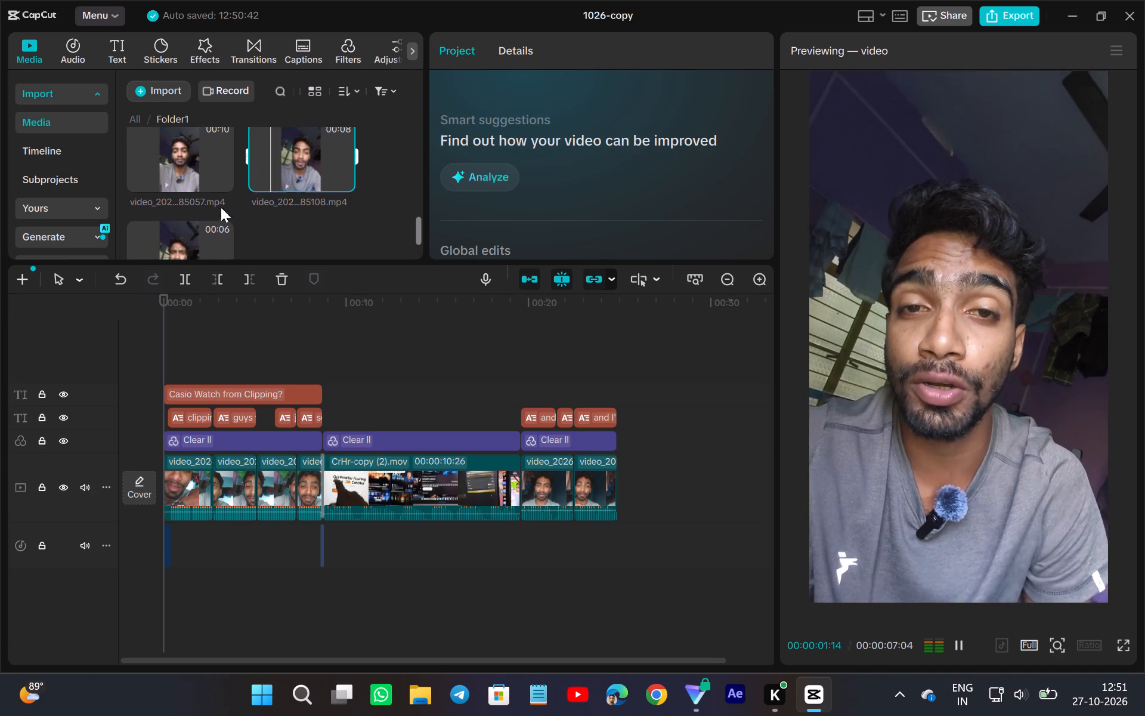
scroll(221, 207, "down", 1)
left_click(193, 213)
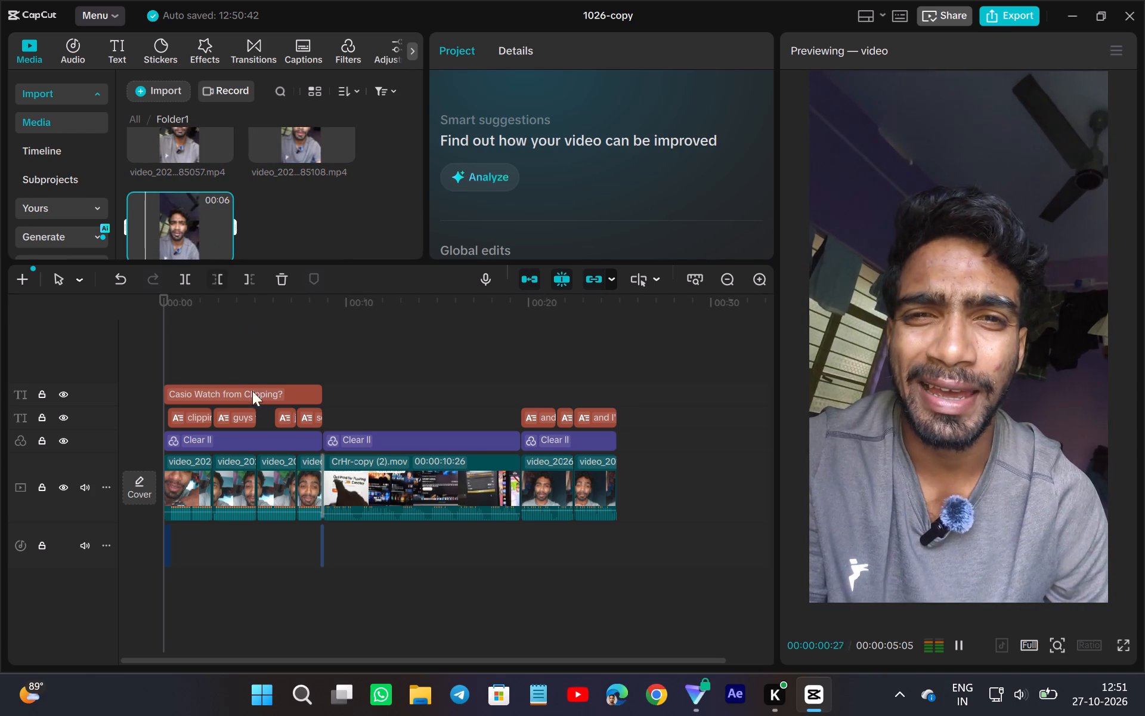
Delete the second, third and fourth clips of the main video track, between the opening clip and CrHr-copy (2).mov.
left_click_drag(305, 526, 307, 492)
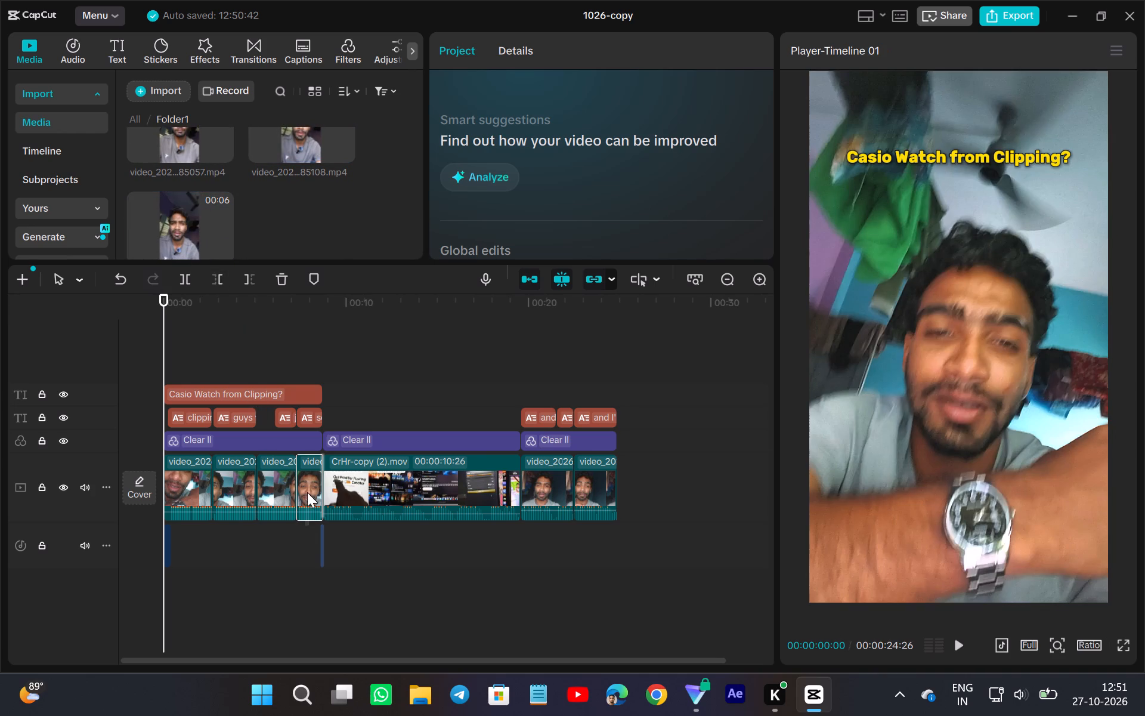
left_click_drag(307, 492, 242, 486)
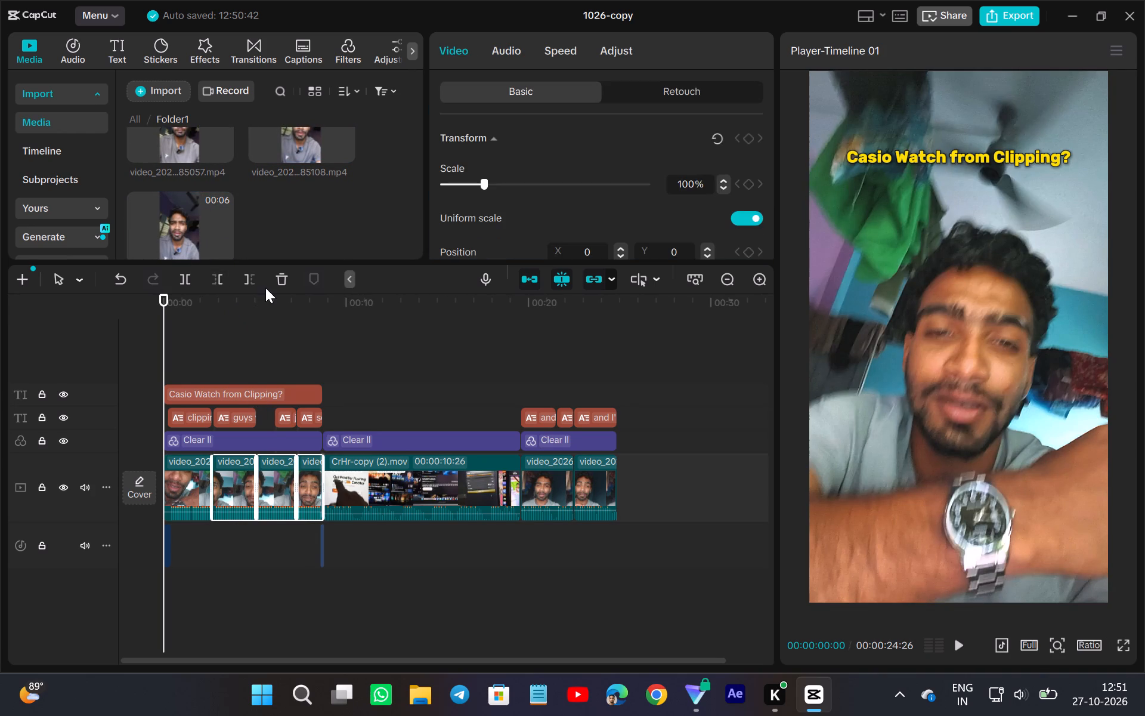
left_click(281, 284)
Extend the end of the opening video clip to about 3.8 seconds, keeping CrHr-copy (2).mov directly behind it.
left_click(197, 486)
left_click_drag(218, 472, 233, 482)
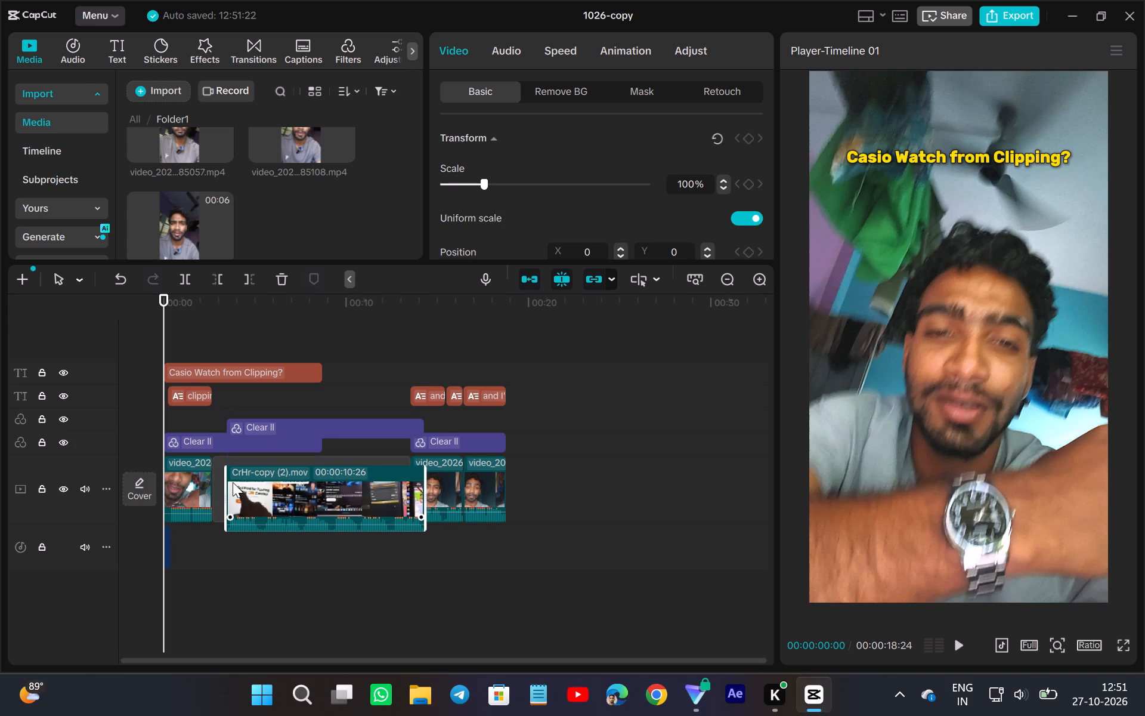
left_click_drag(233, 482, 225, 479)
left_click(200, 476)
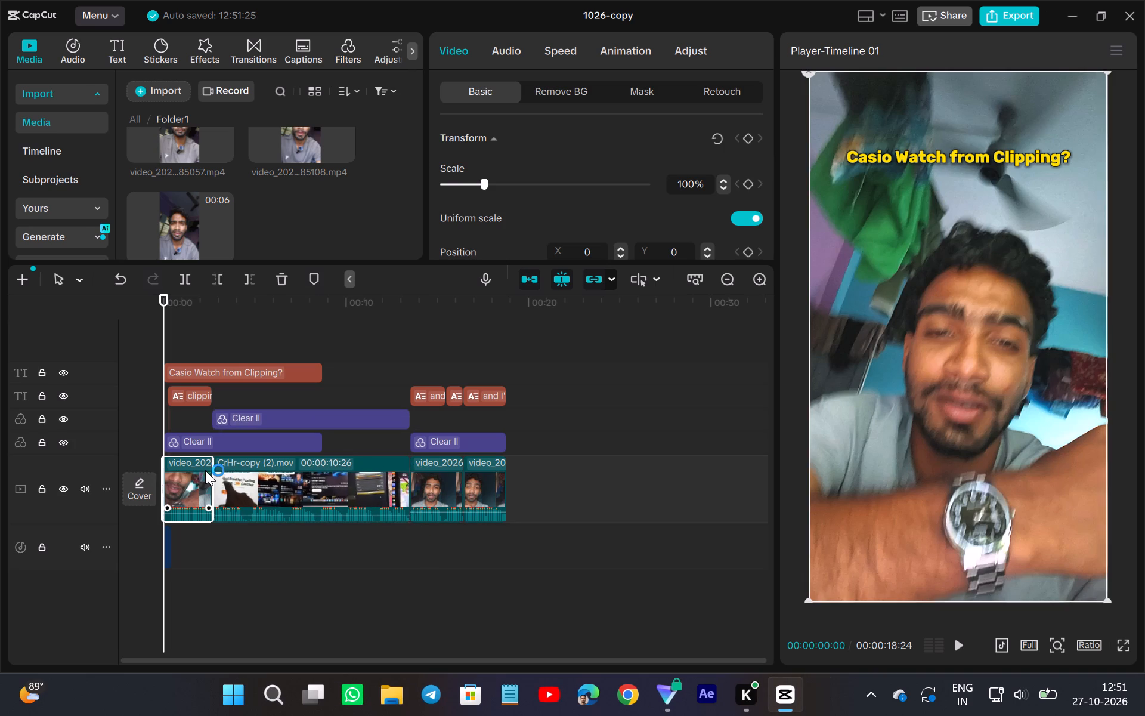
left_click_drag(212, 471, 221, 480)
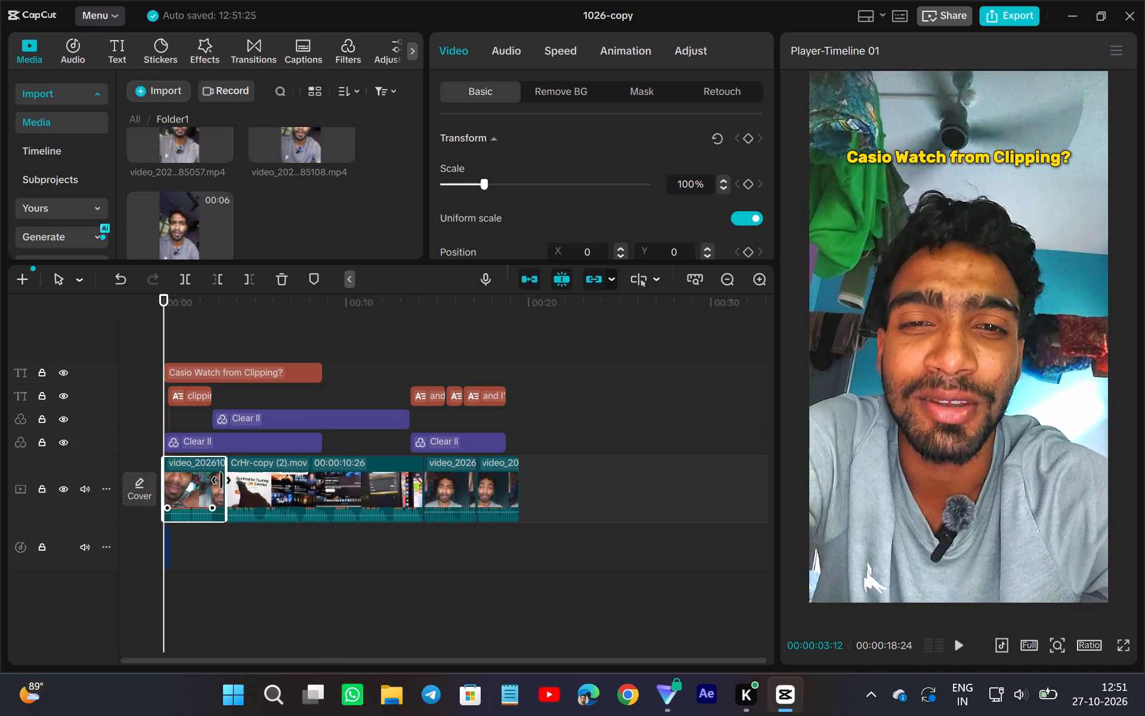
left_click_drag(221, 480, 229, 486)
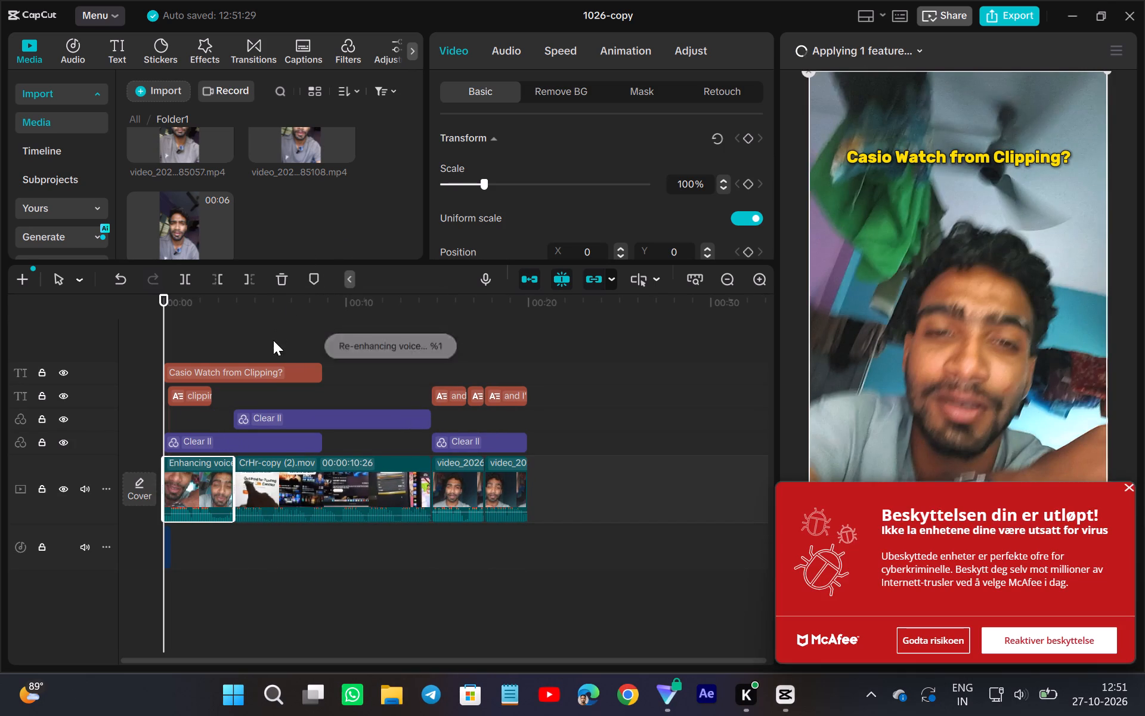
Replace the opening clip with video_20261027_085035.mp4, adjusting the used portion and keeping the original video effect.
left_click_drag(186, 225, 206, 469)
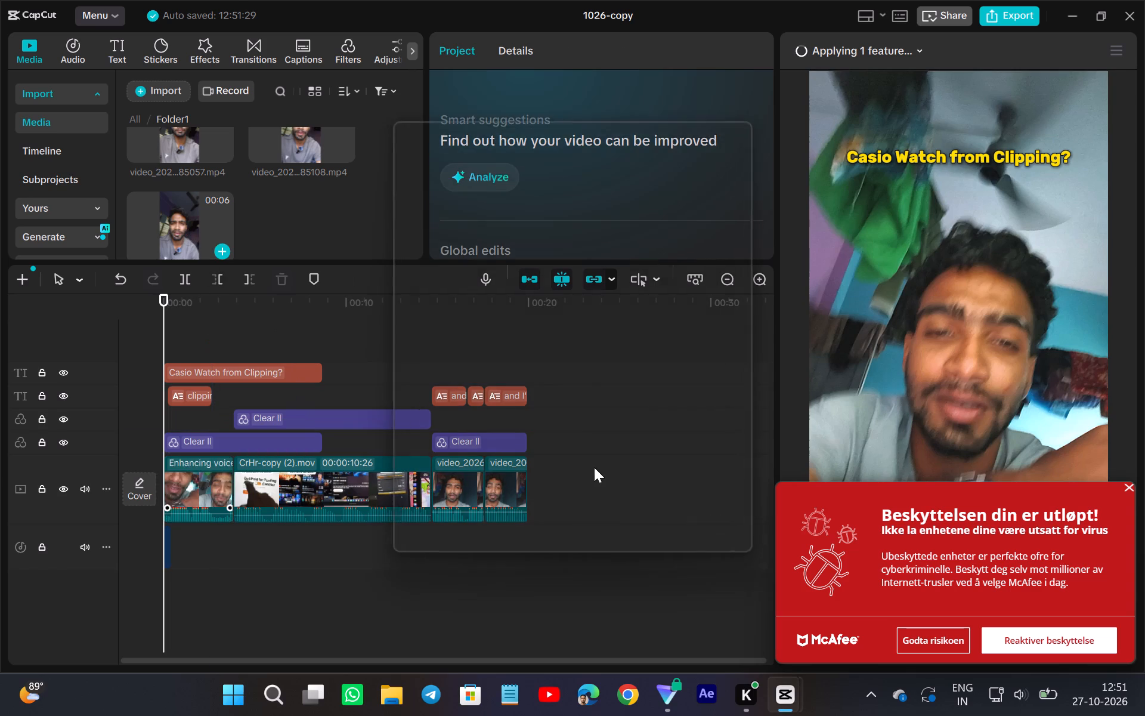
left_click_drag(604, 453, 558, 508)
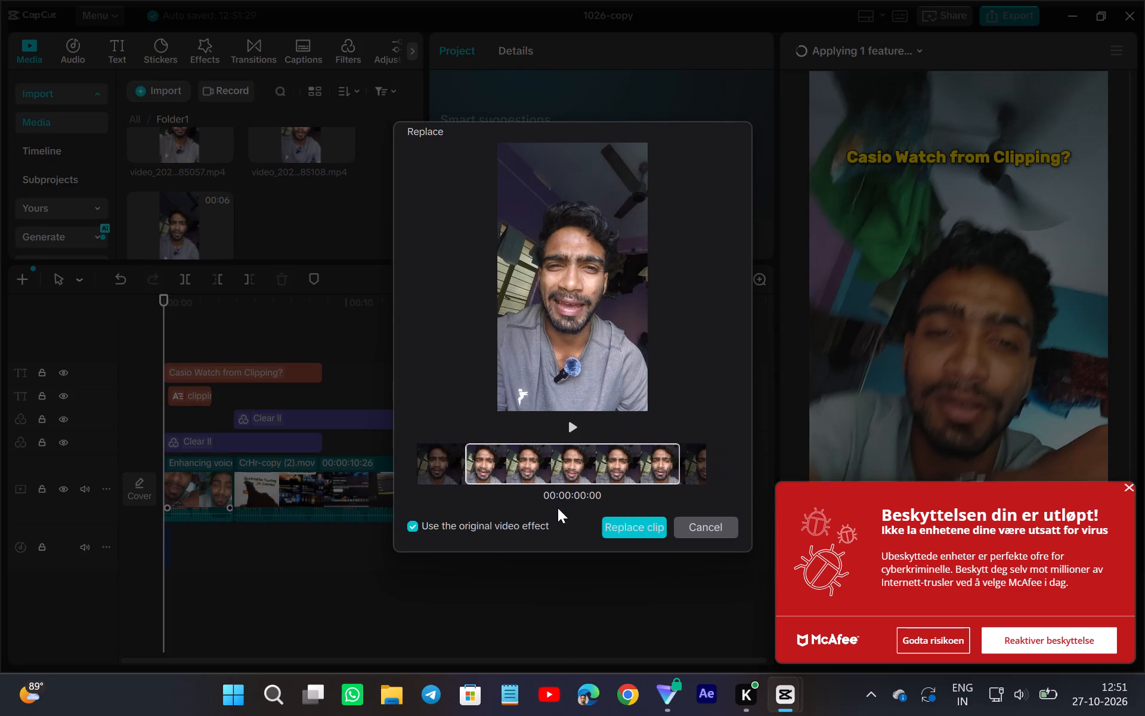
left_click_drag(558, 508, 557, 508)
left_click_drag(549, 480, 544, 498)
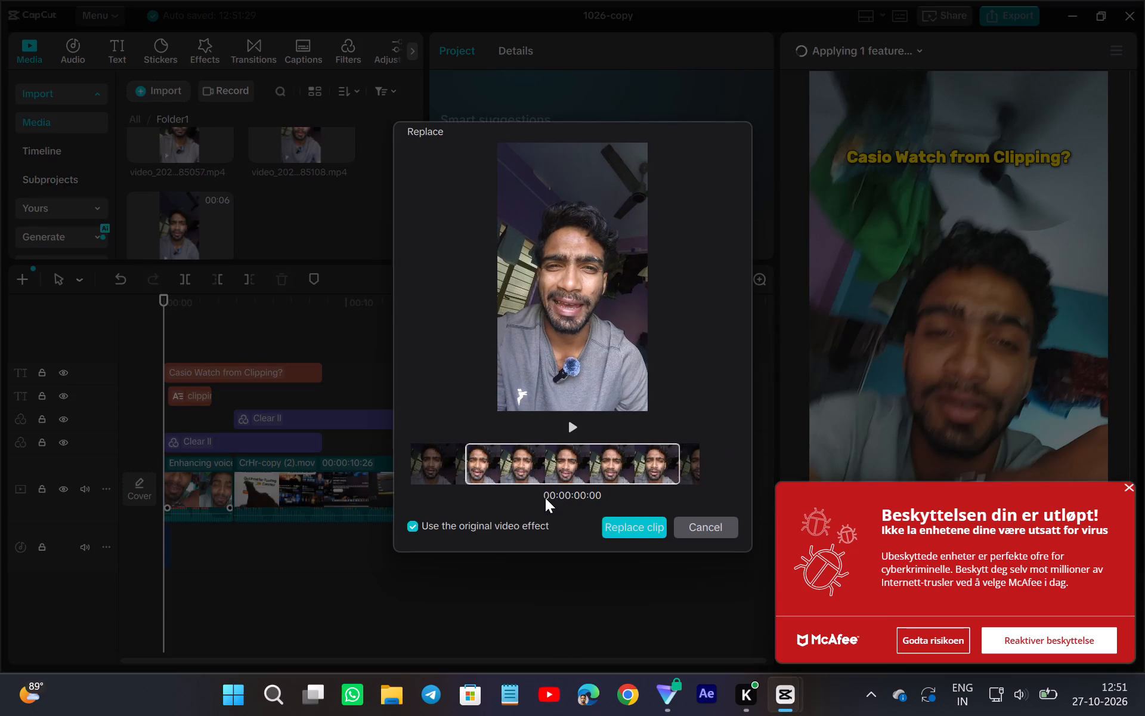
left_click_drag(544, 498, 549, 514)
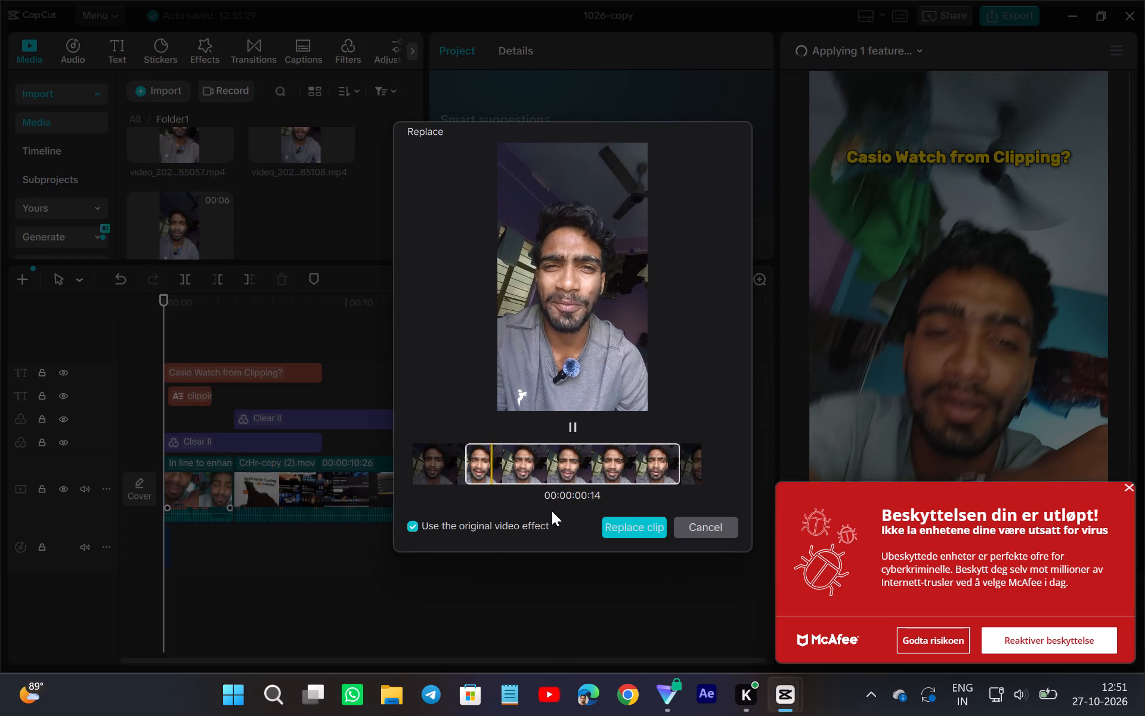
left_click(636, 524)
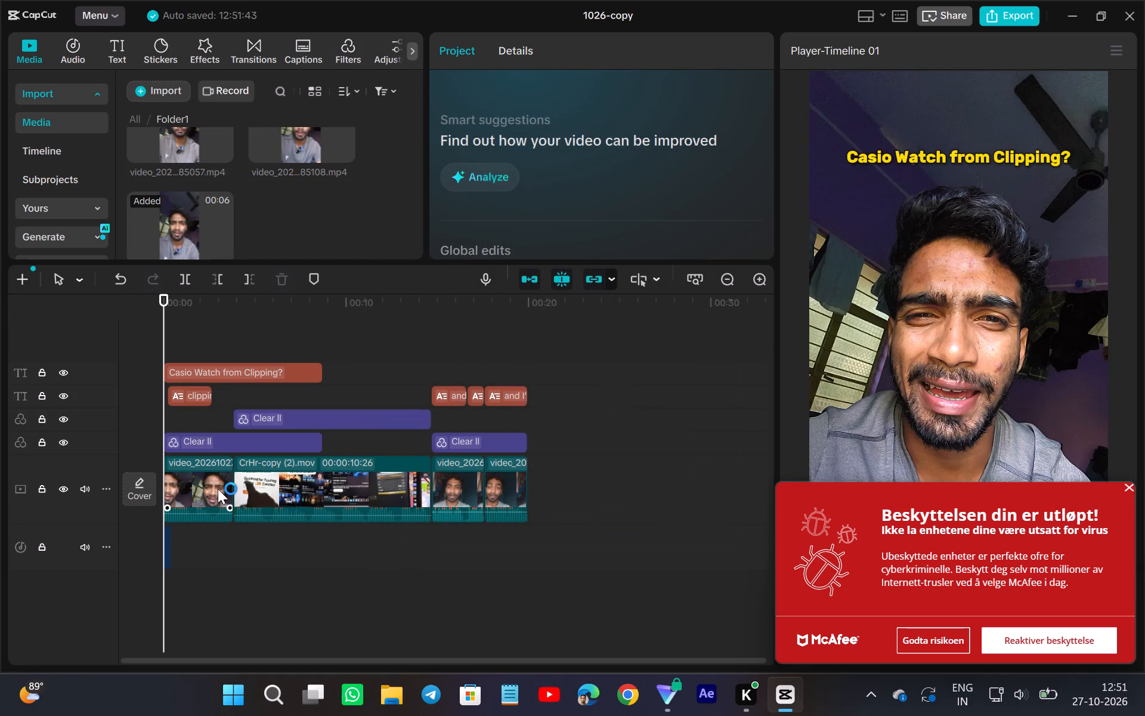
Extend the end of the replaced opening clip to a duration of 00:00:04:07.
left_click(218, 489)
left_click_drag(237, 482, 532, 543)
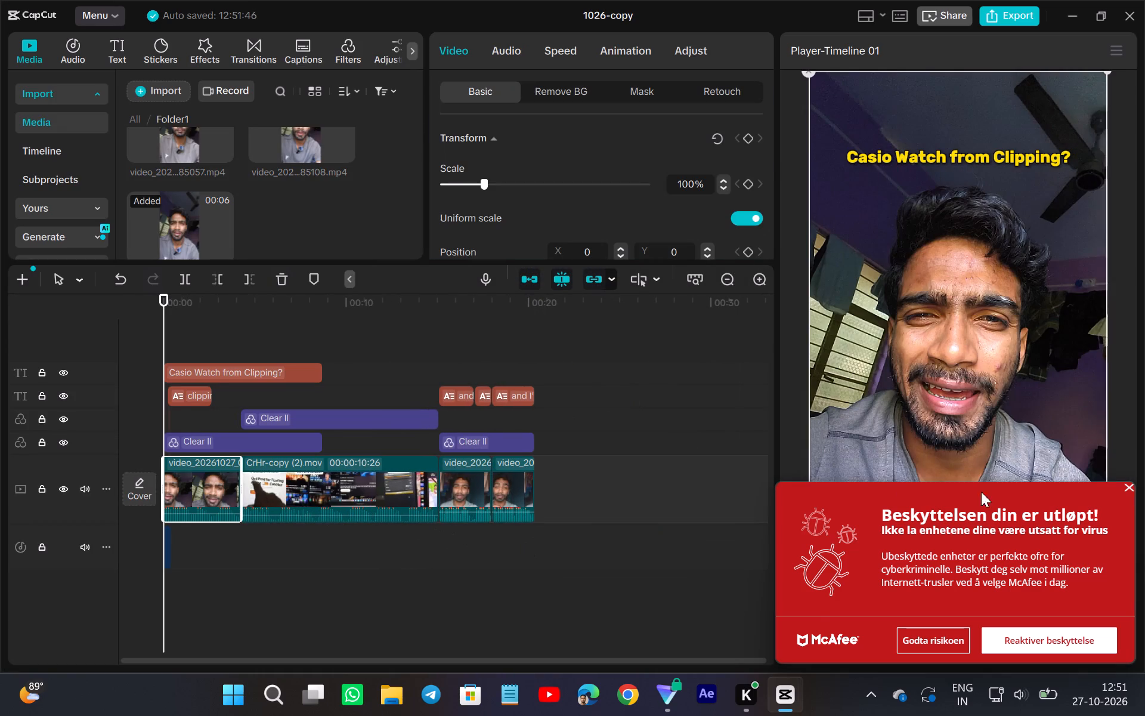
Dismiss the McAfee protection notification.
left_click(1126, 486)
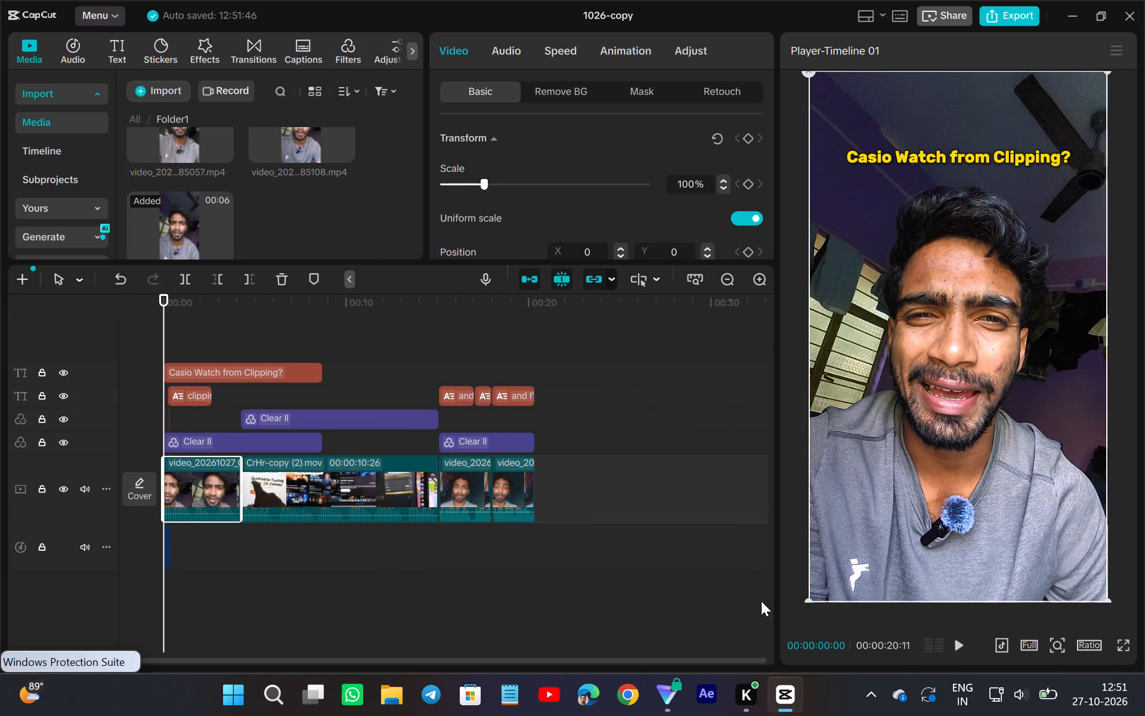
Play back the opening clip, split it at 00:00:01:16, and trim the second part's start to leave 00:00:02:14.
left_click(951, 640)
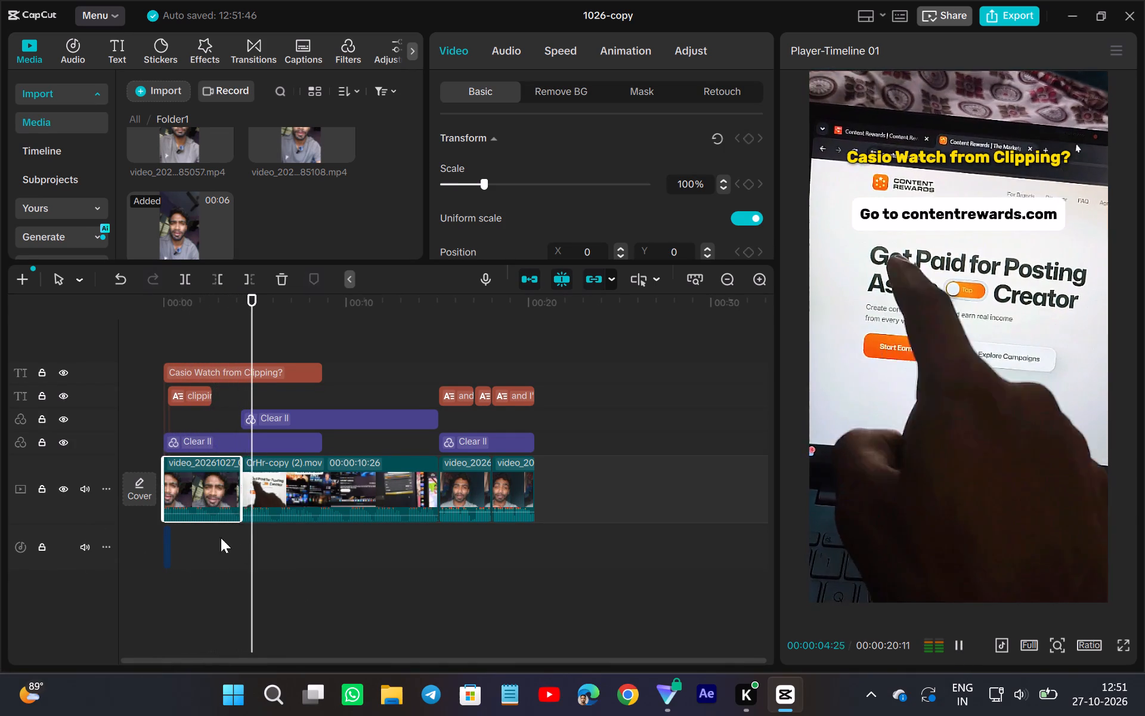
left_click(185, 542)
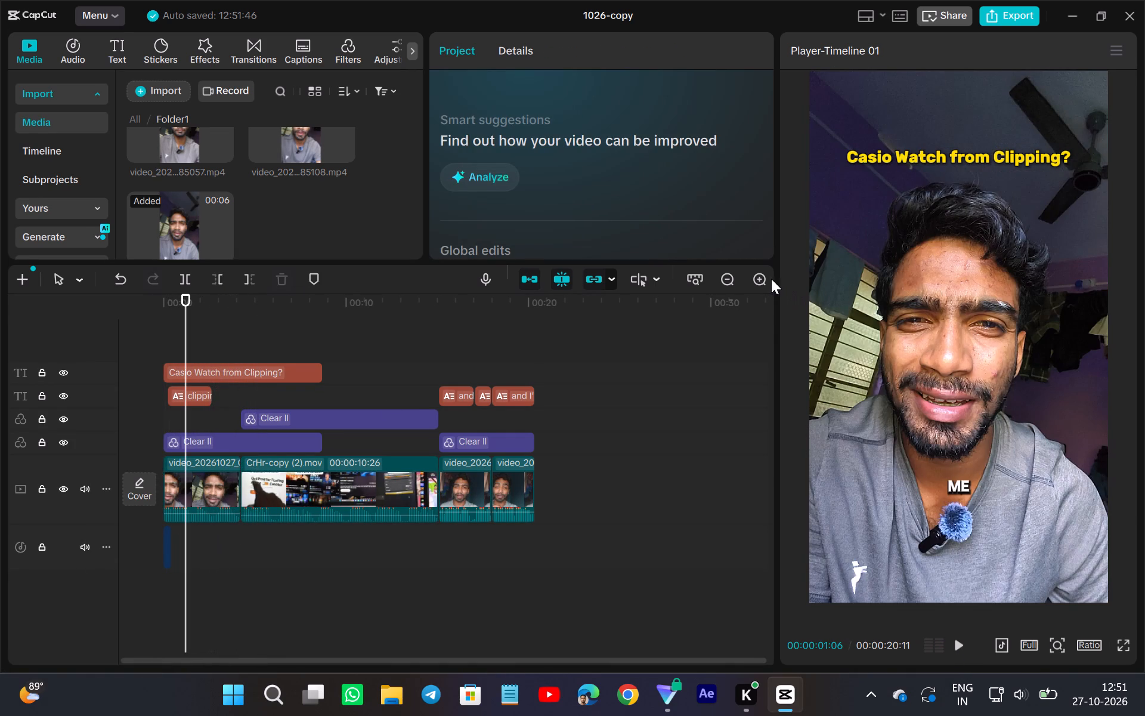
triple_click(759, 279)
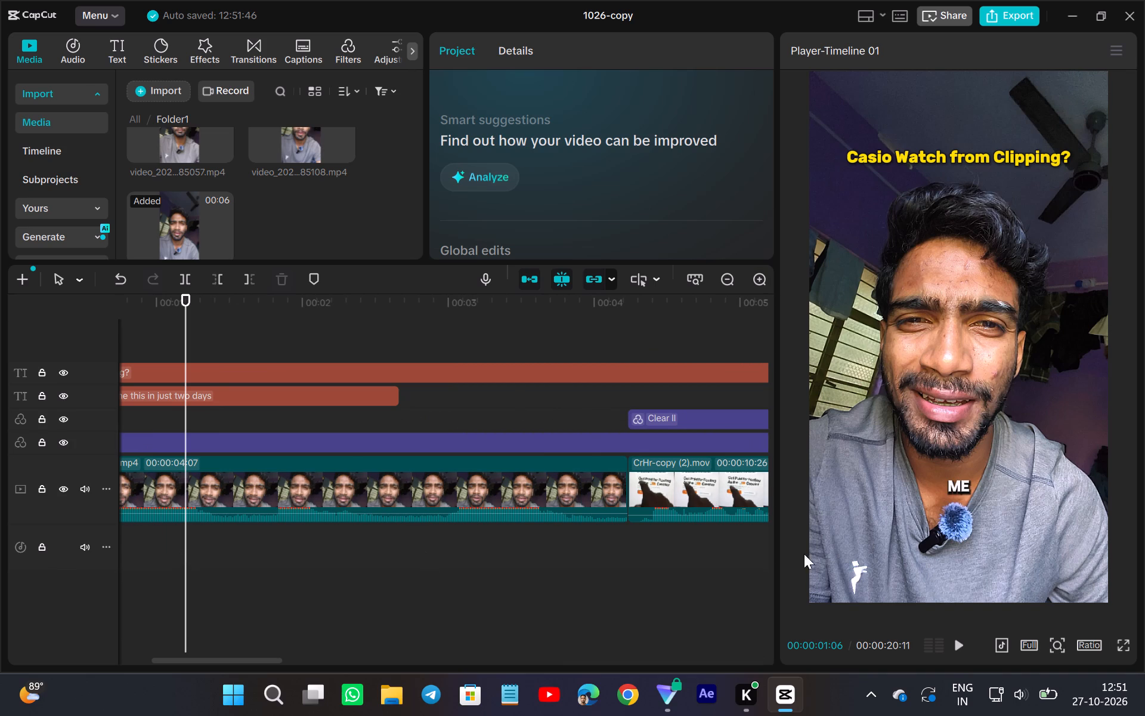
double_click(963, 646)
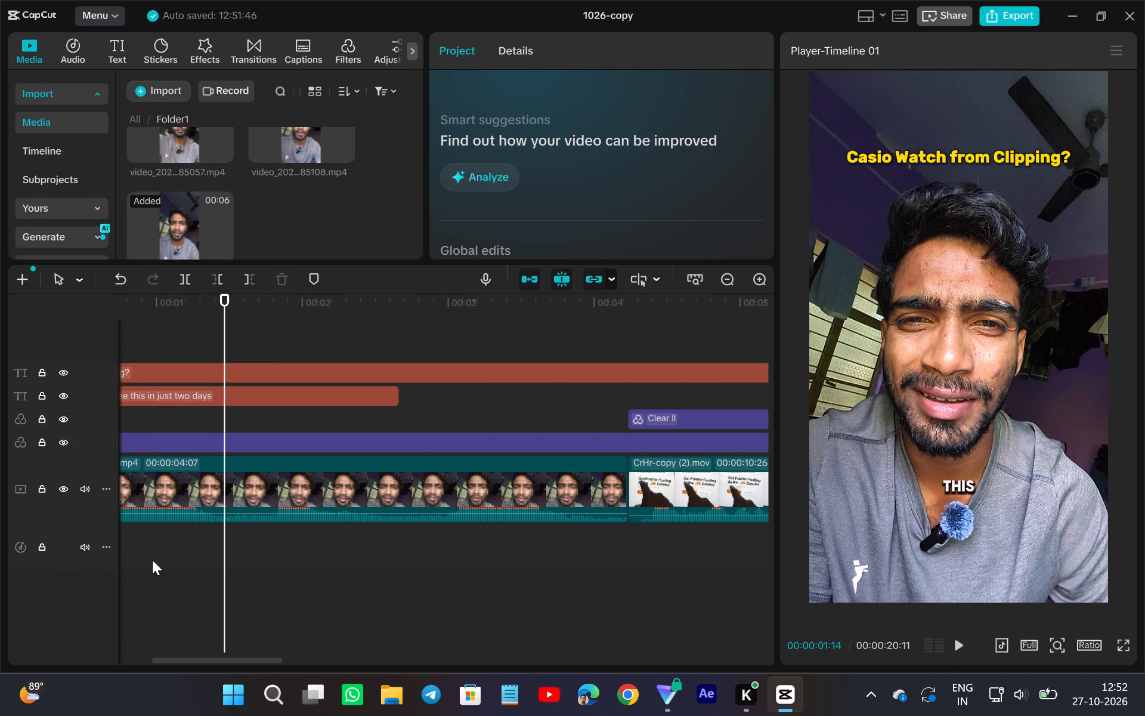
left_click(150, 556)
left_click(120, 532)
left_click(256, 538)
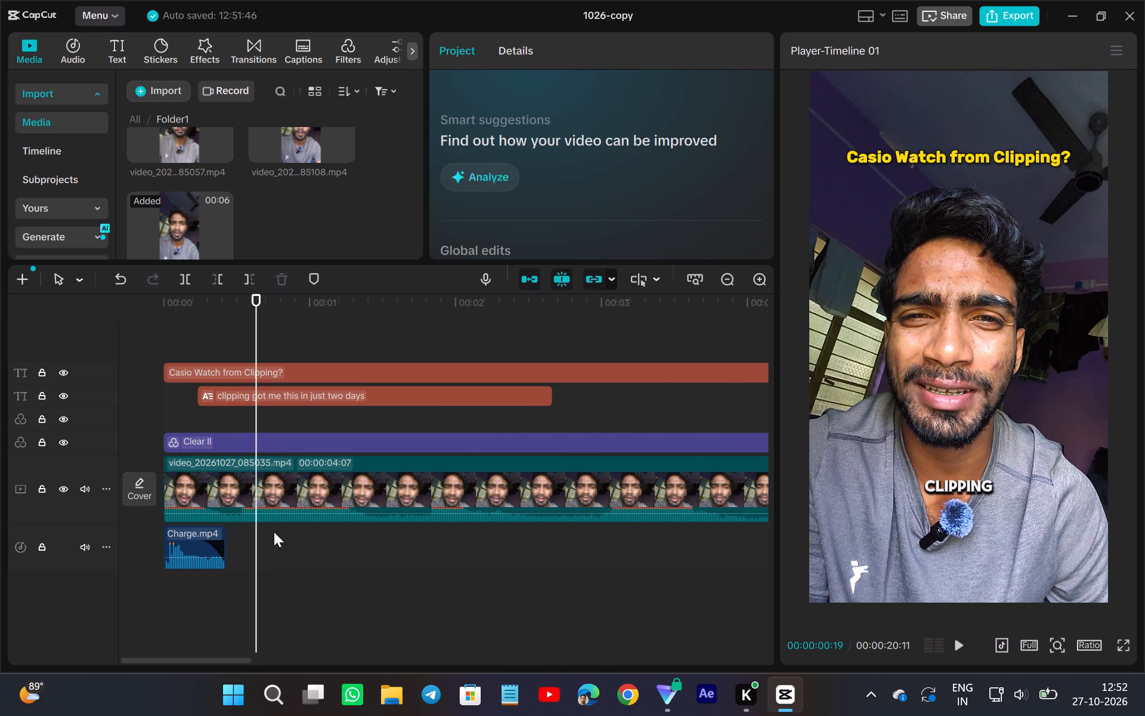
left_click(963, 643)
left_click(963, 643)
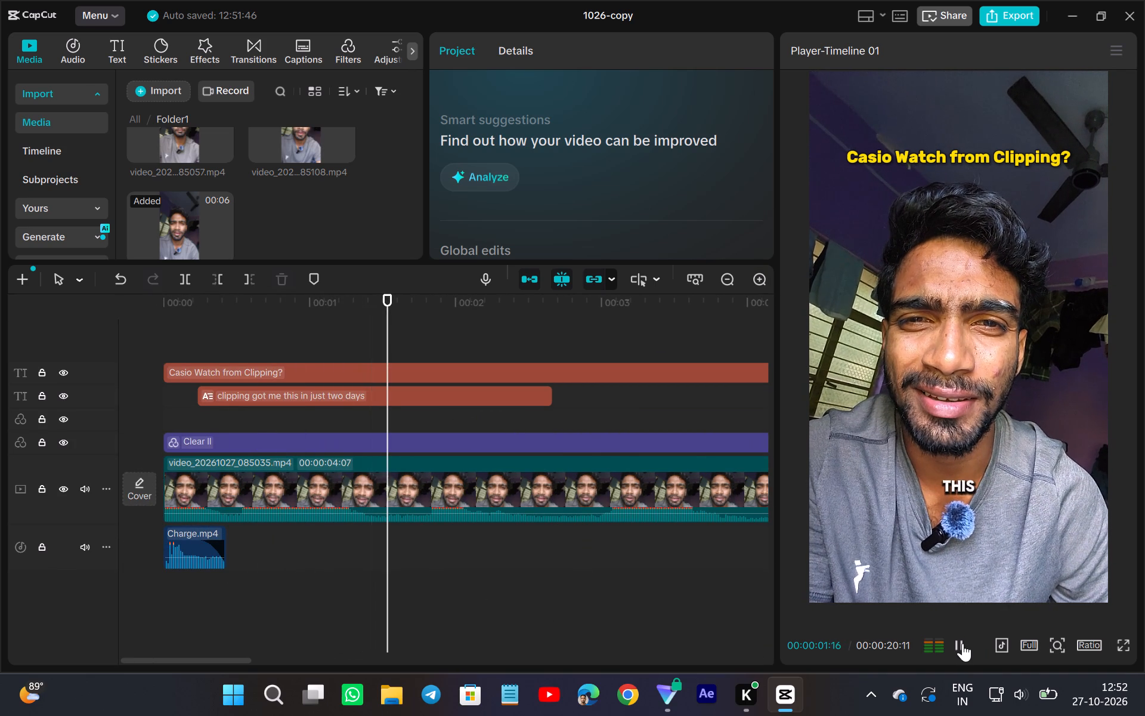
left_click(379, 510)
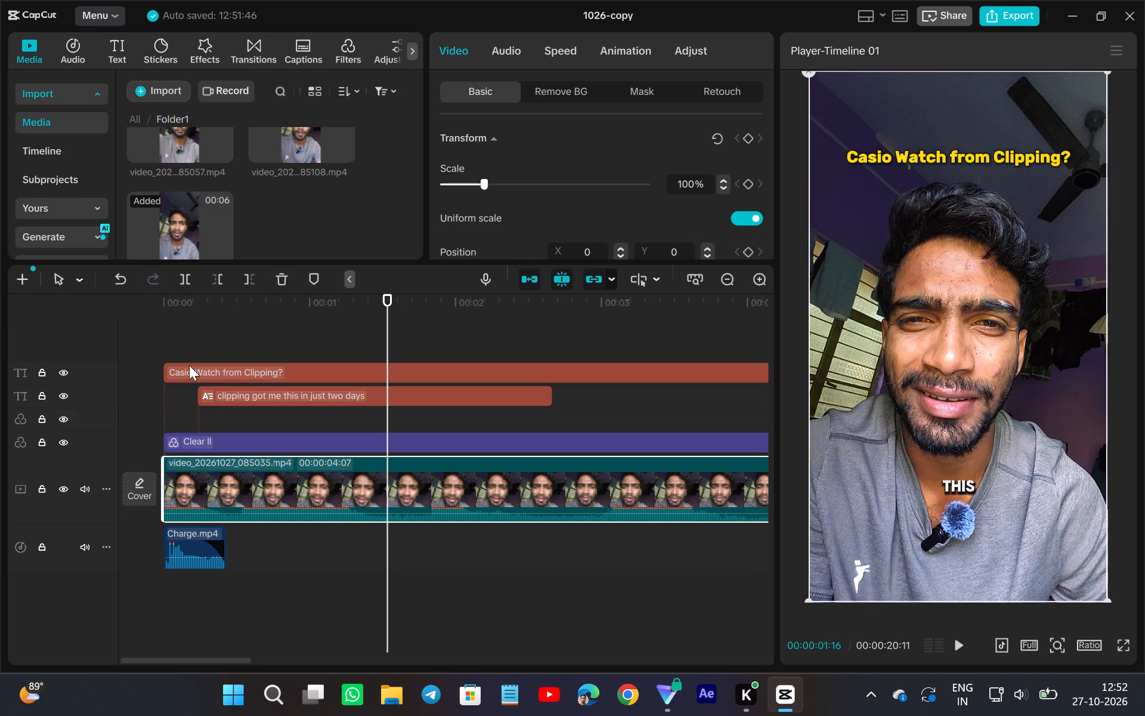
left_click(187, 283)
left_click_drag(390, 518, 397, 524)
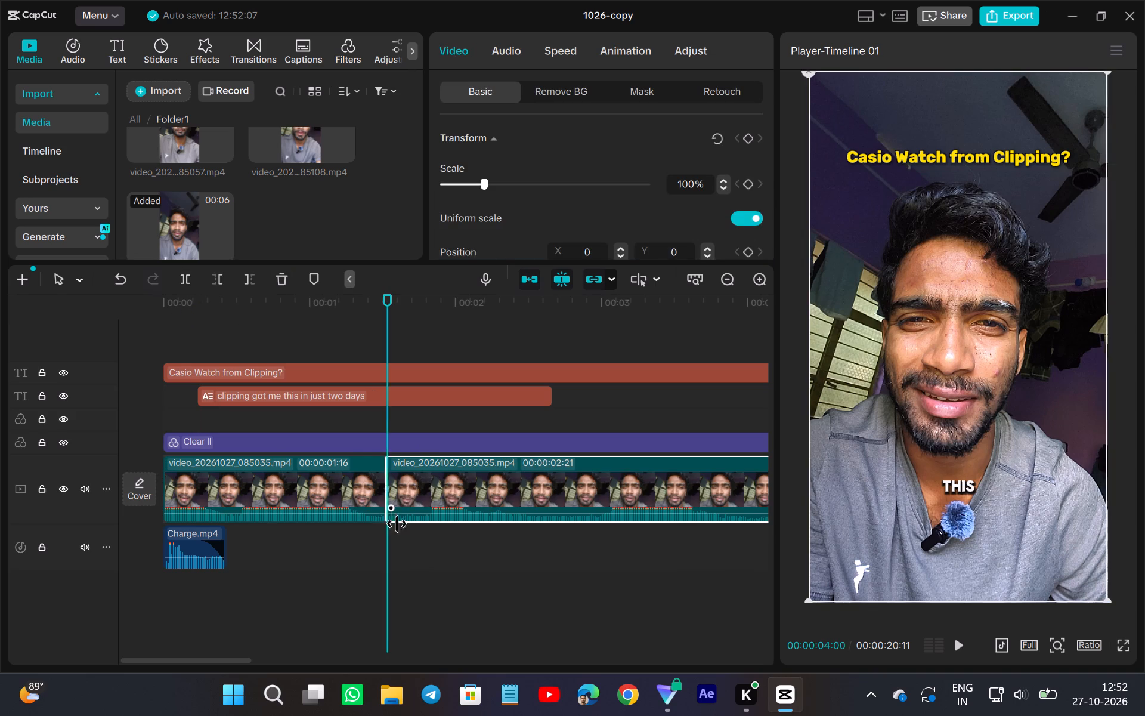
left_click_drag(397, 524, 426, 561)
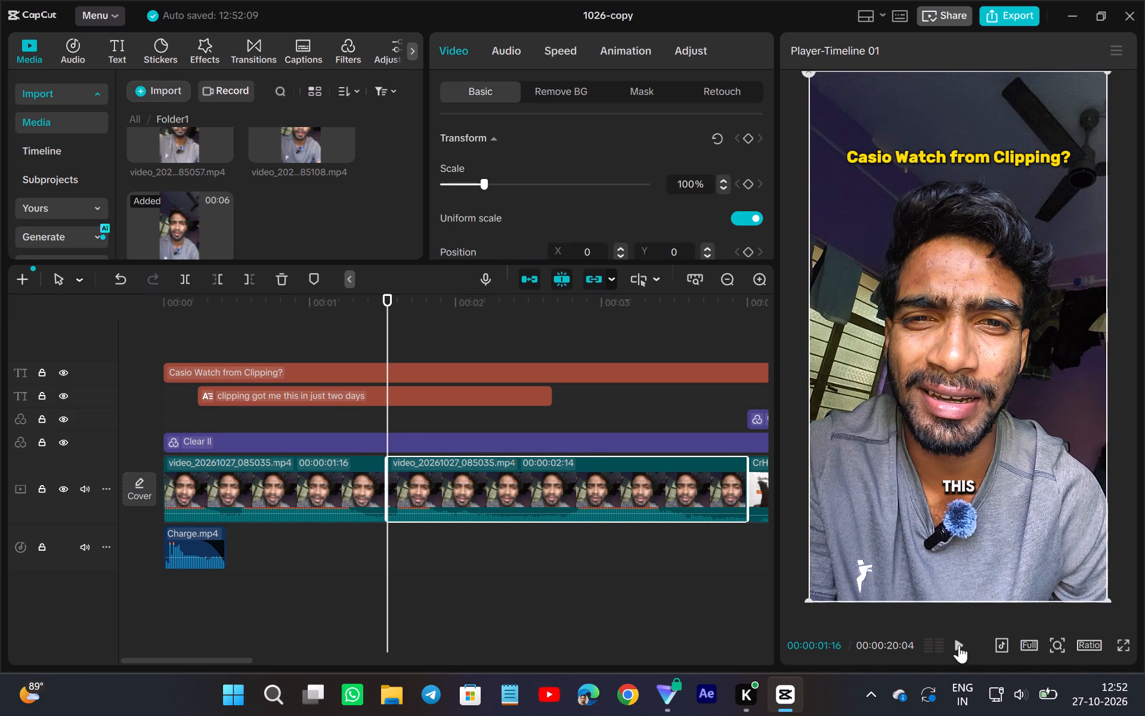
Split the second part of the opening clip at 00:00:02:01 and trim the new last part's start to leave 00:00:01:10.
left_click(959, 645)
scroll(372, 521, "left", 1)
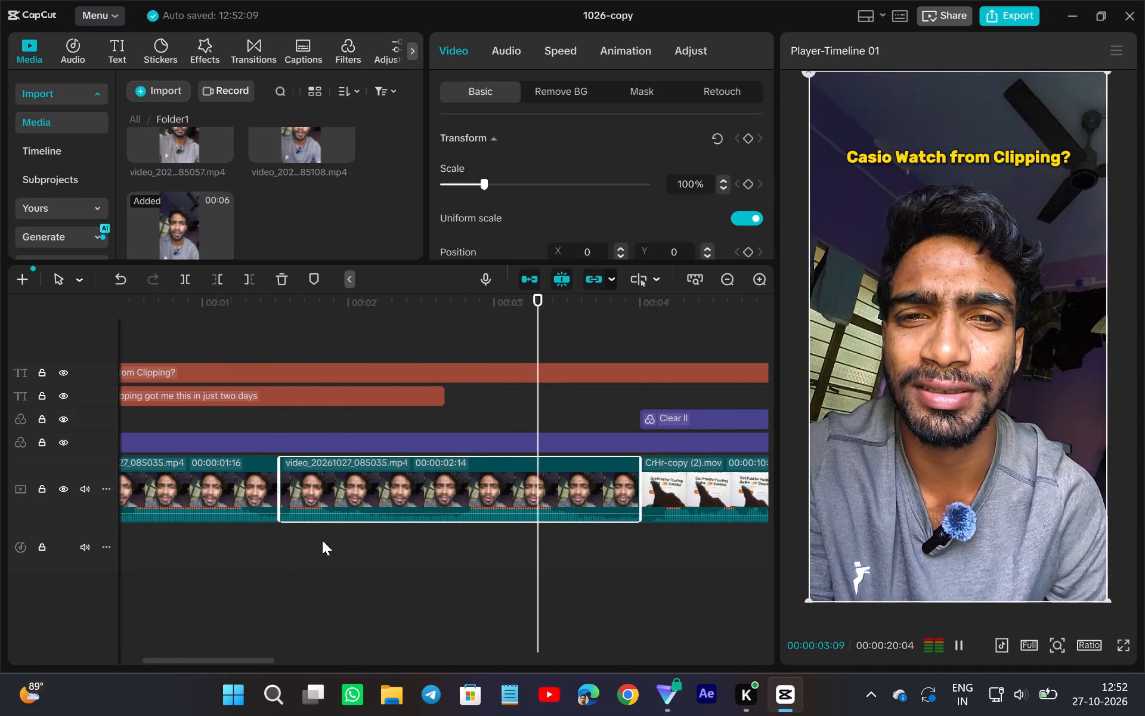
left_click(322, 540)
left_click(354, 529)
left_click(356, 496)
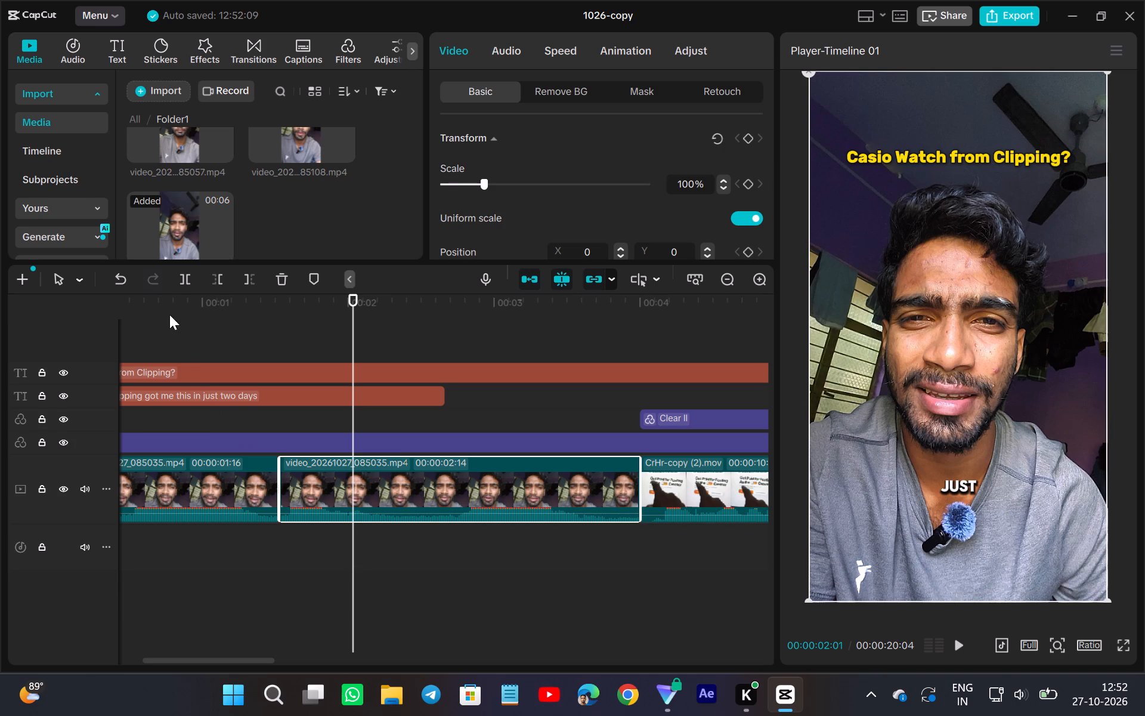
left_click(186, 280)
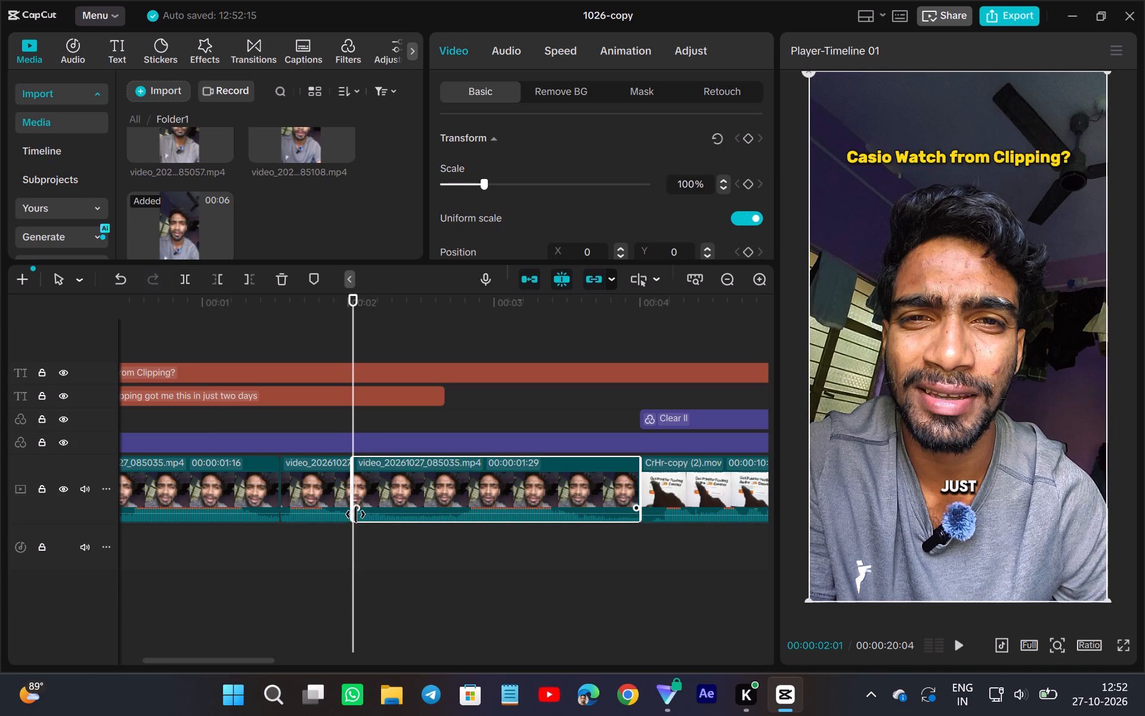
left_click_drag(356, 514, 448, 558)
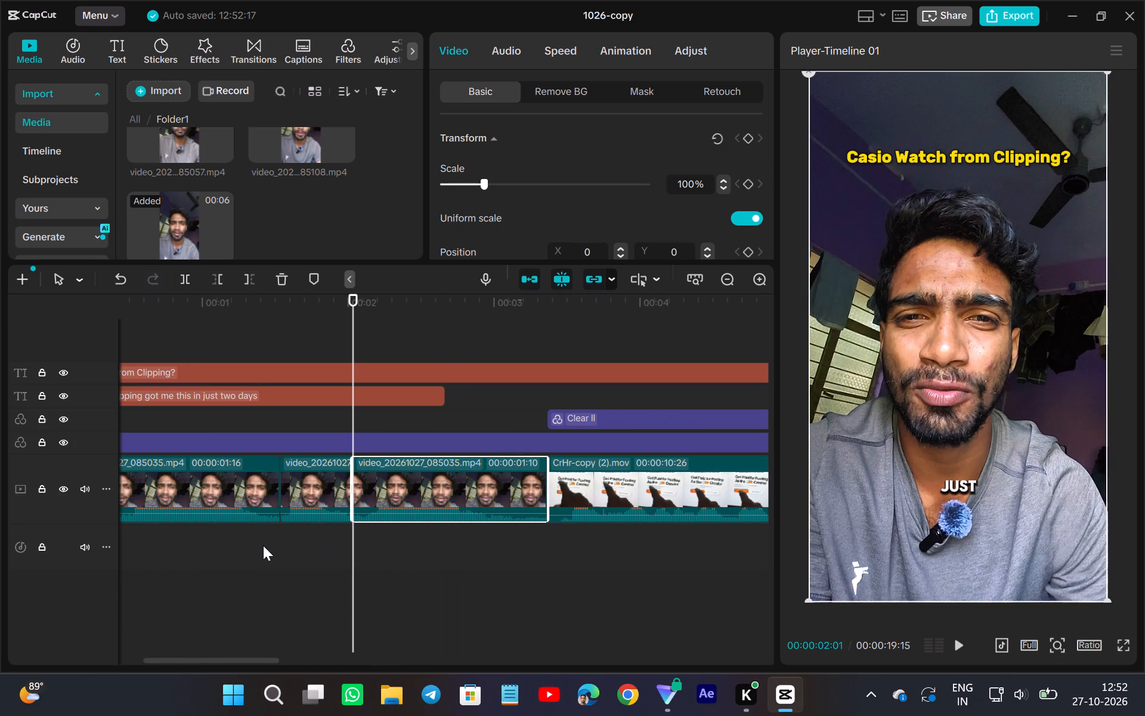
Play back the last part of the opening footage, trim its end to about 00:00:03:00, and replay the opening.
left_click(262, 545)
left_click(957, 641)
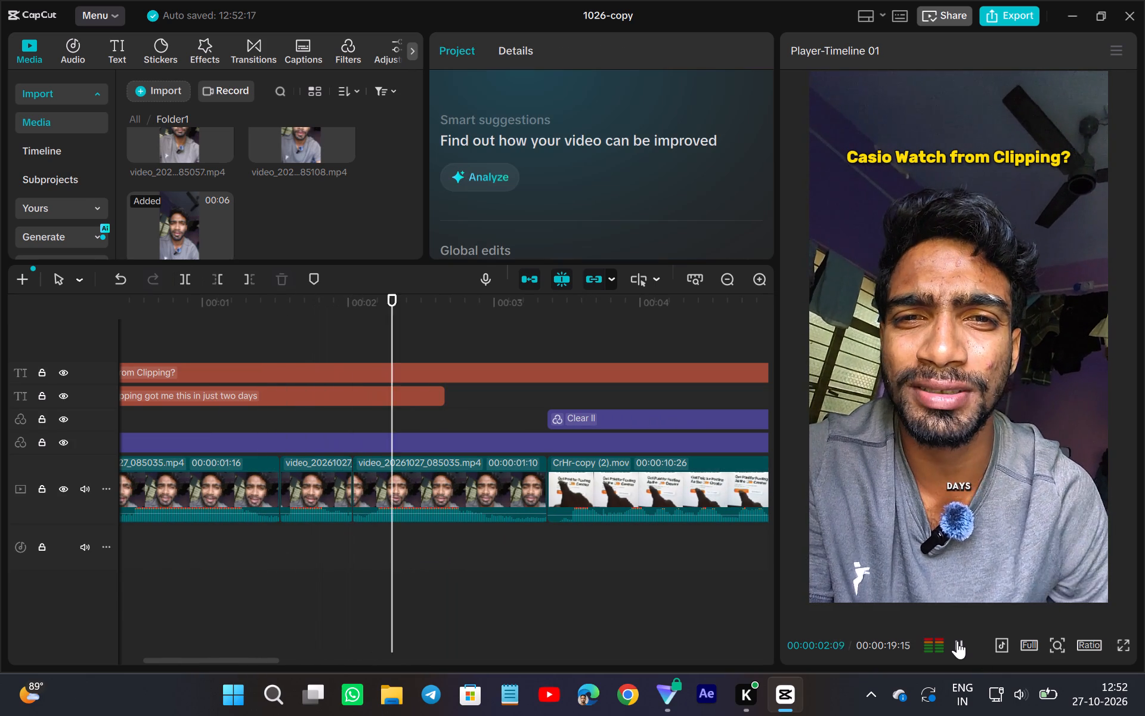
left_click(441, 539)
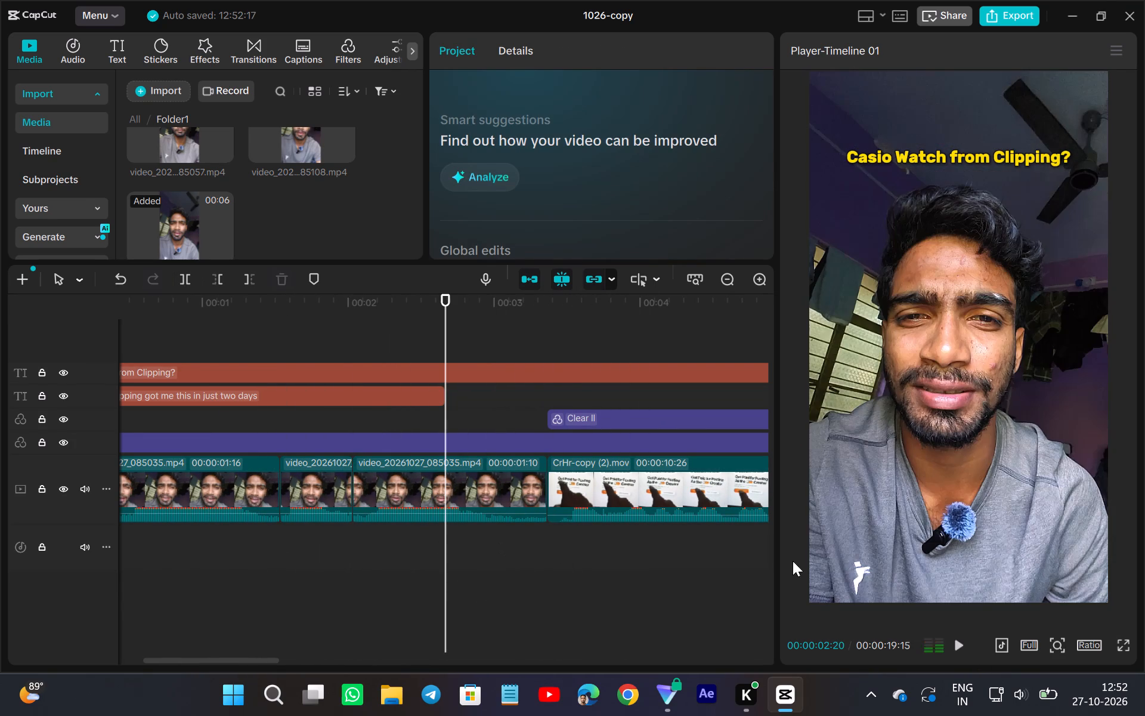
left_click(951, 641)
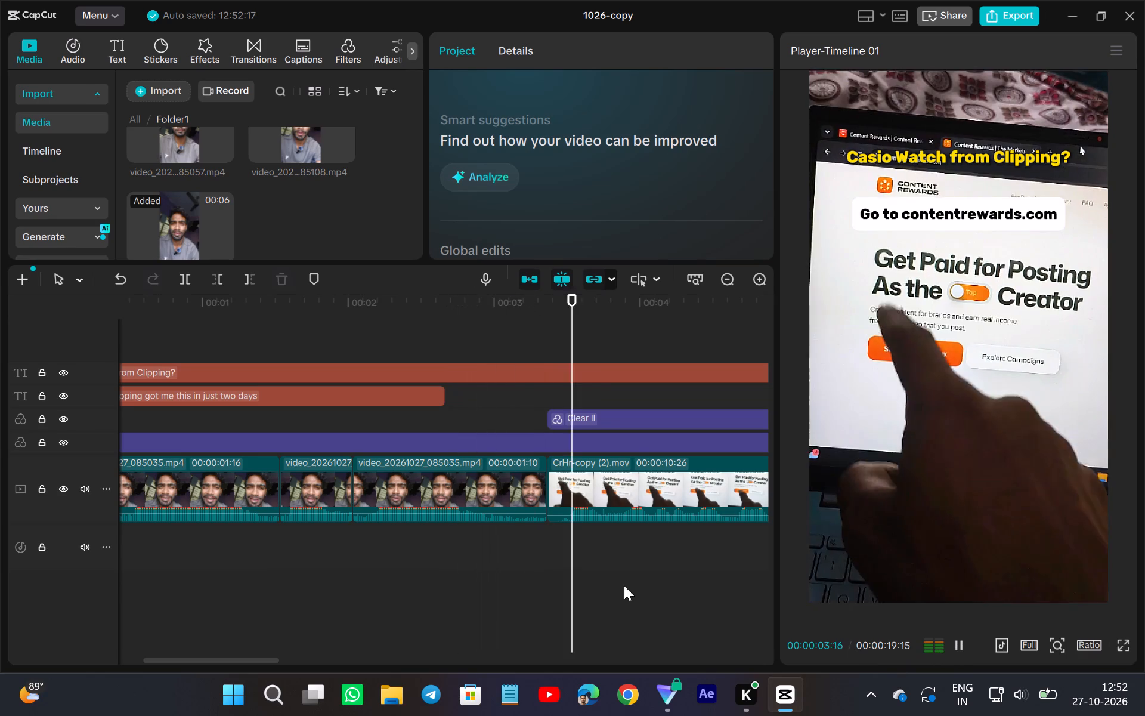
left_click(483, 489)
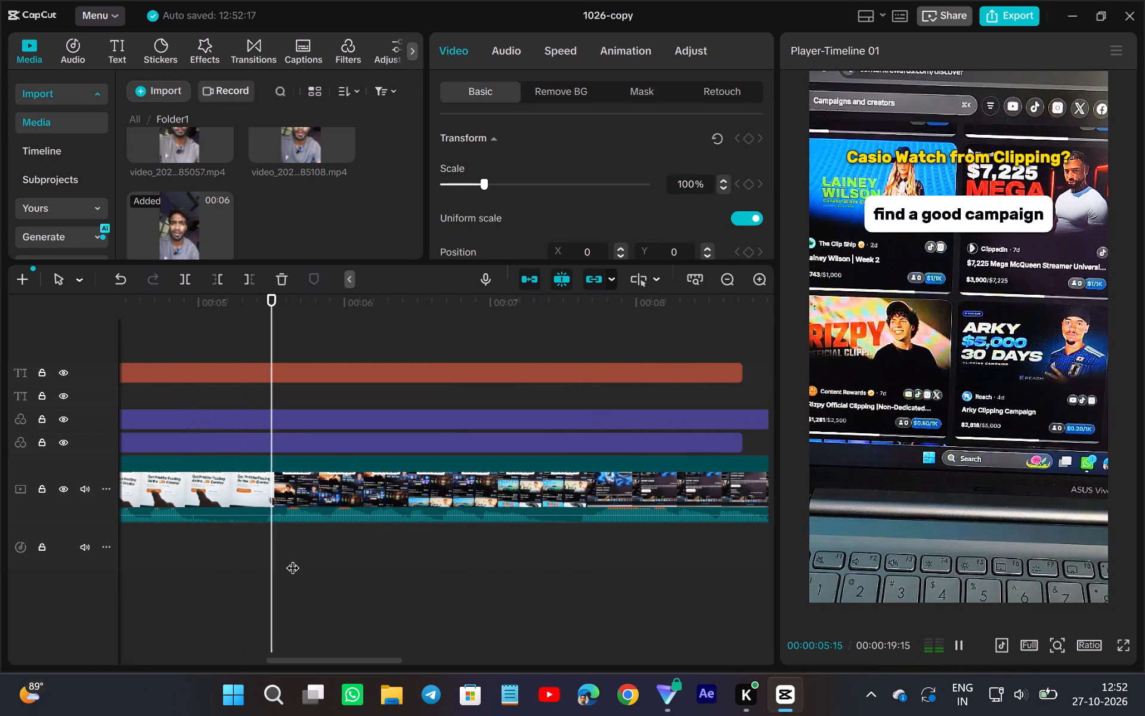
left_click(293, 558)
scroll(329, 558, "right", 2)
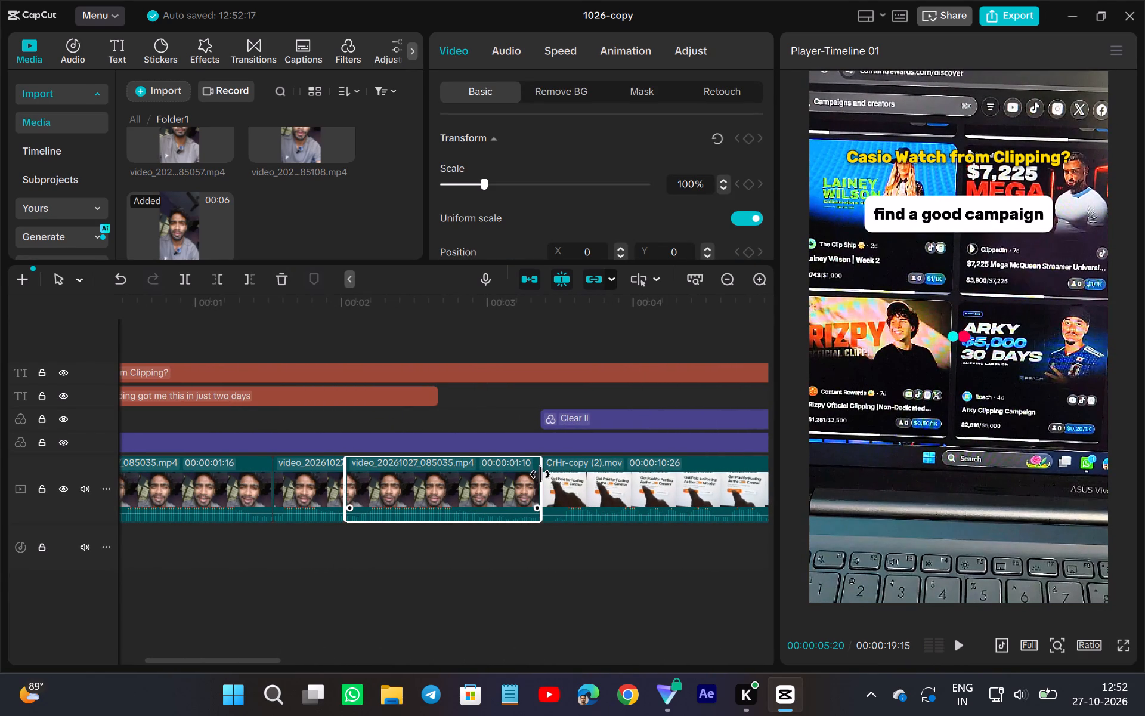
left_click_drag(540, 474, 487, 547)
left_click(385, 551)
left_click(954, 641)
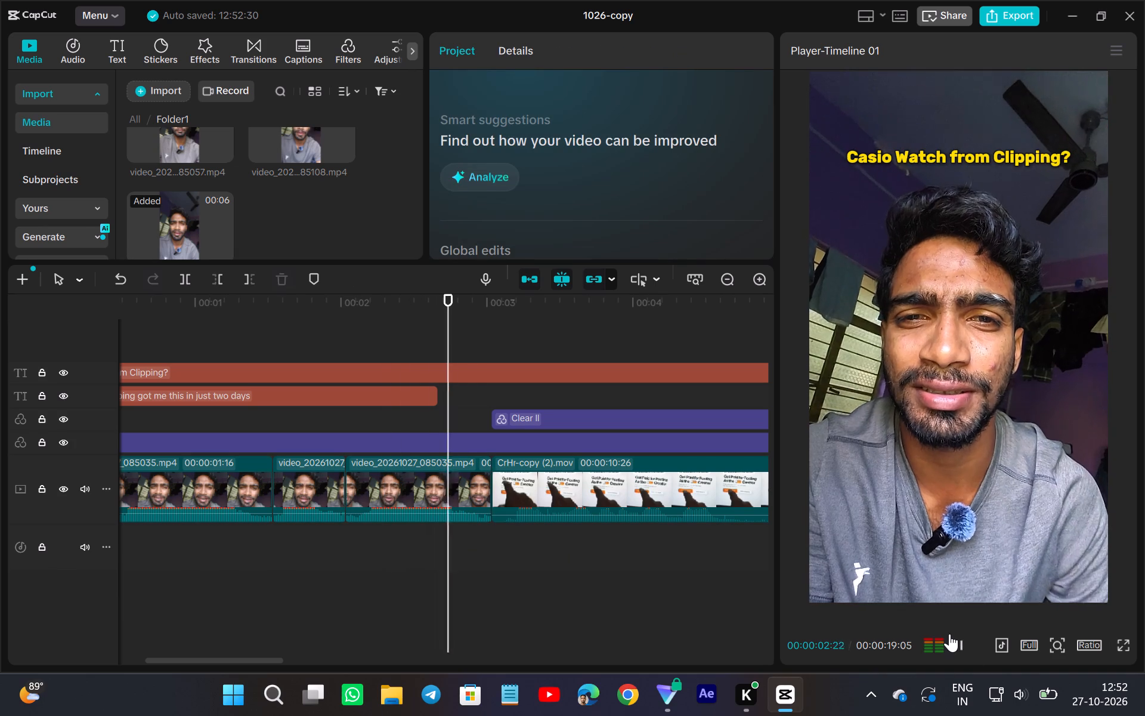
scroll(410, 585, "right", 1)
scroll(441, 580, "down", 7, "ctrl")
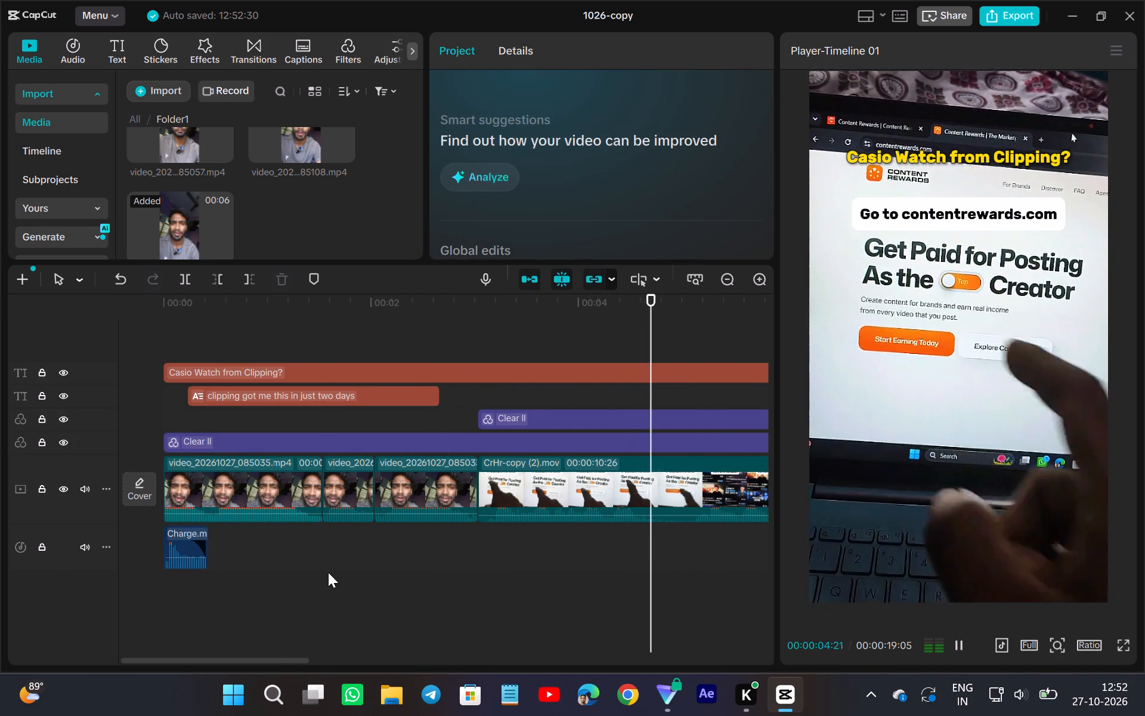
left_click(328, 572)
scroll(504, 575, "left", 1)
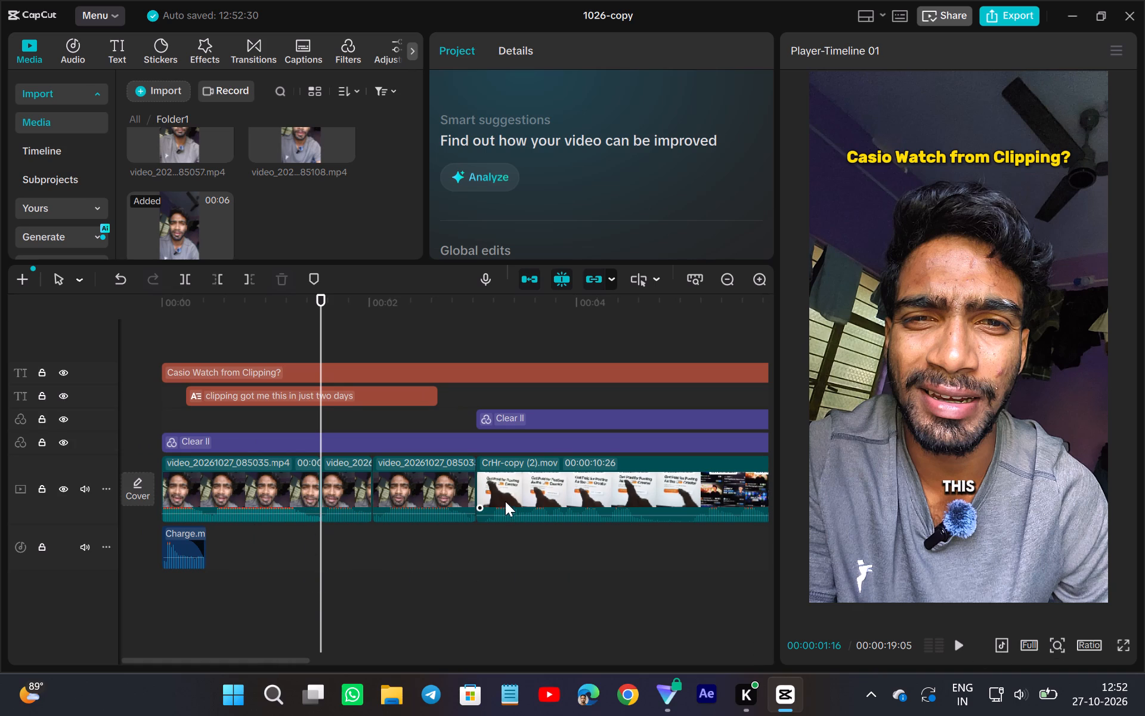
Mute the Charge sound effect at the start of the timeline by setting its volume to -∞ dB.
left_click(170, 539)
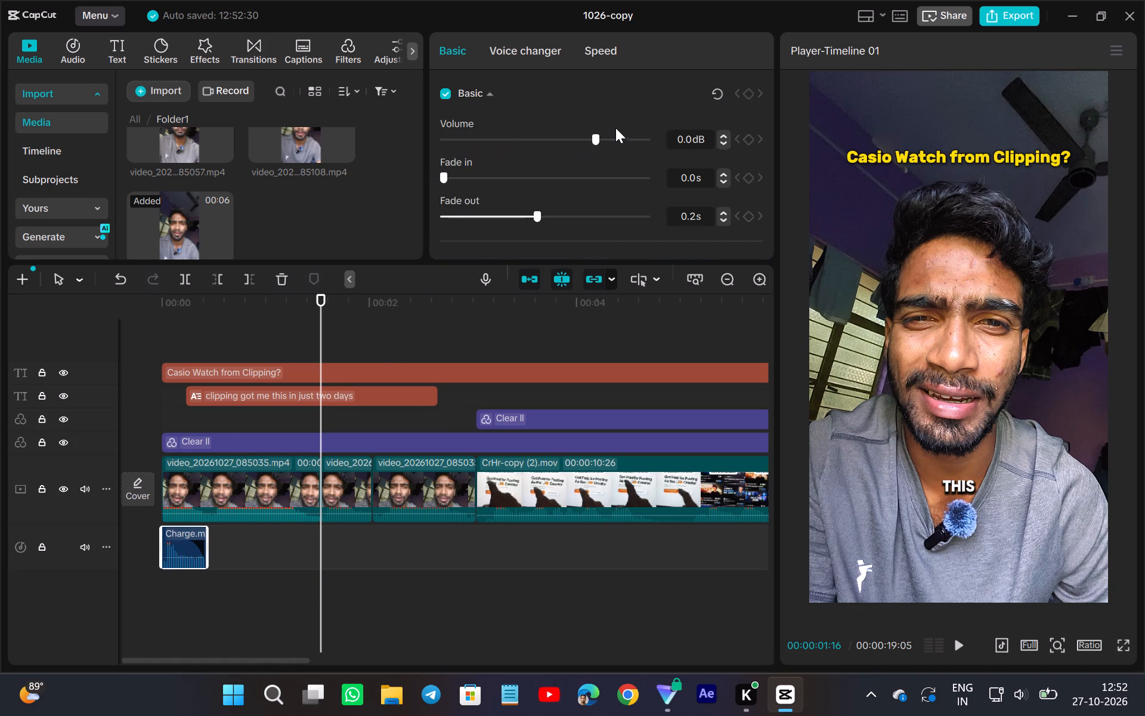
left_click_drag(572, 143, 276, 165)
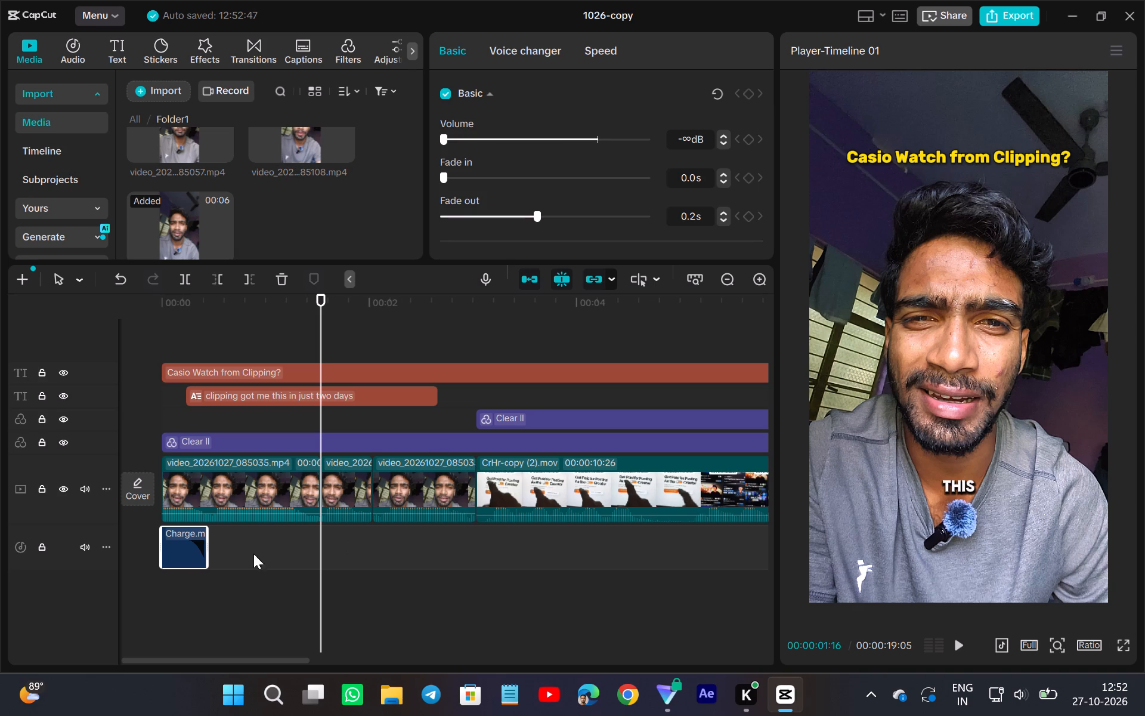
left_click(314, 588)
Extract the audio from all three parts of the opening clip video_20261027_085035.mp4.
left_click(396, 493)
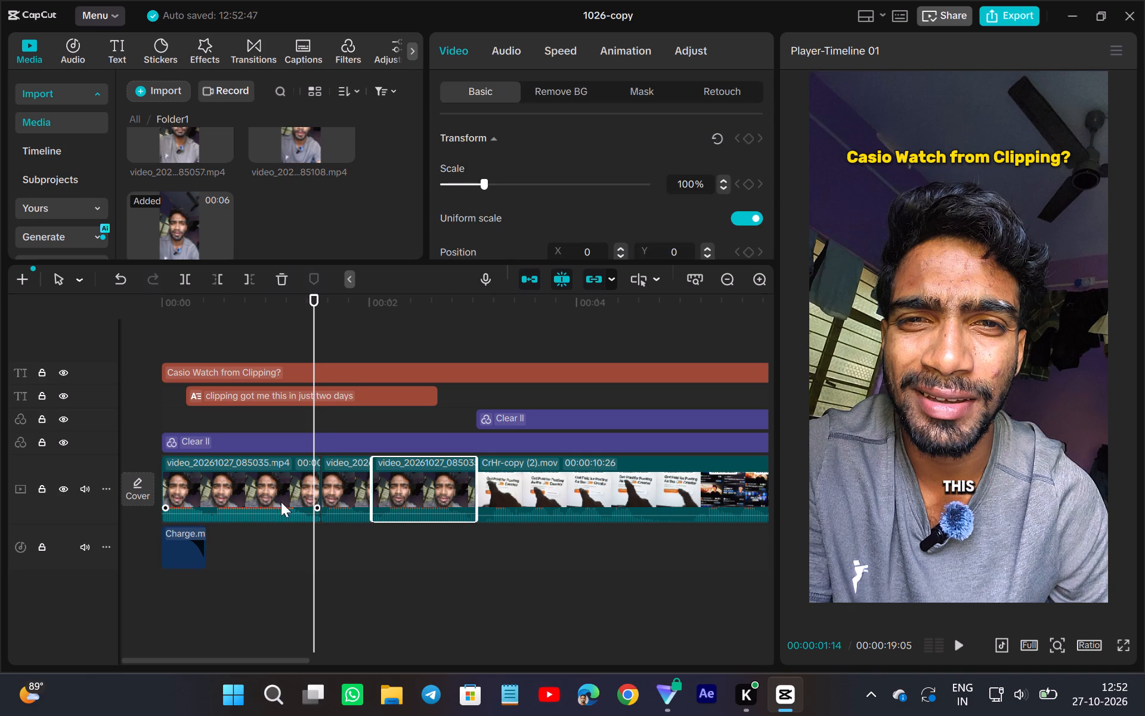
left_click(339, 501, "ctrl")
left_click(226, 495, "ctrl")
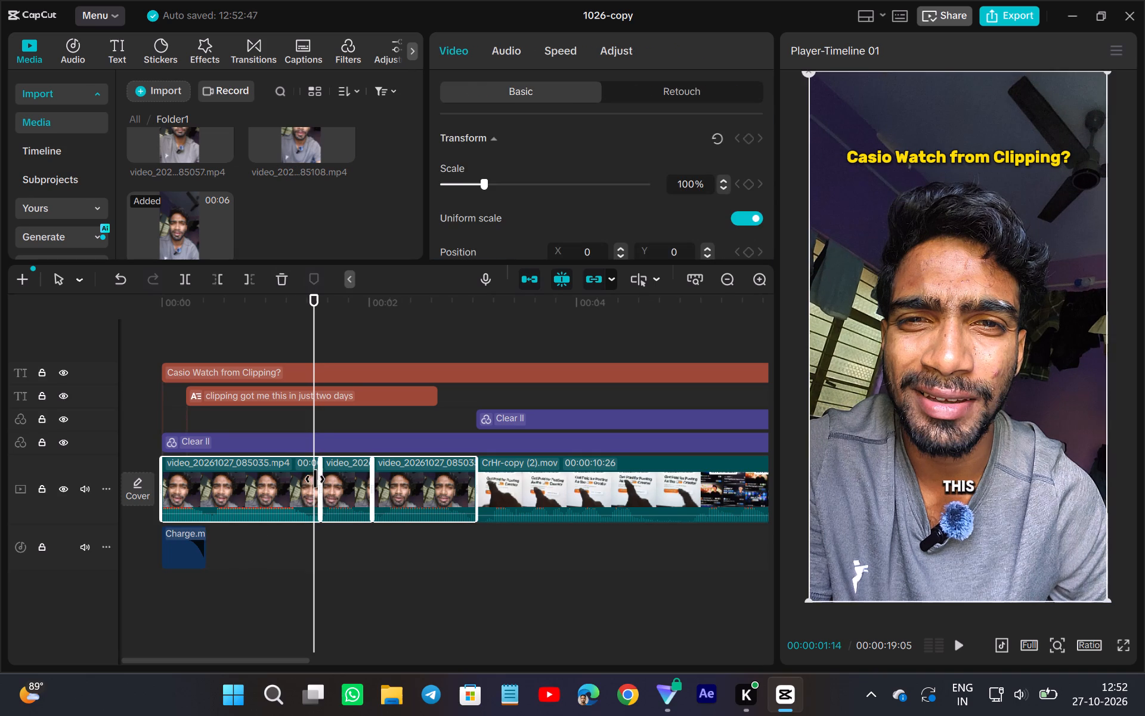
right_click(275, 480)
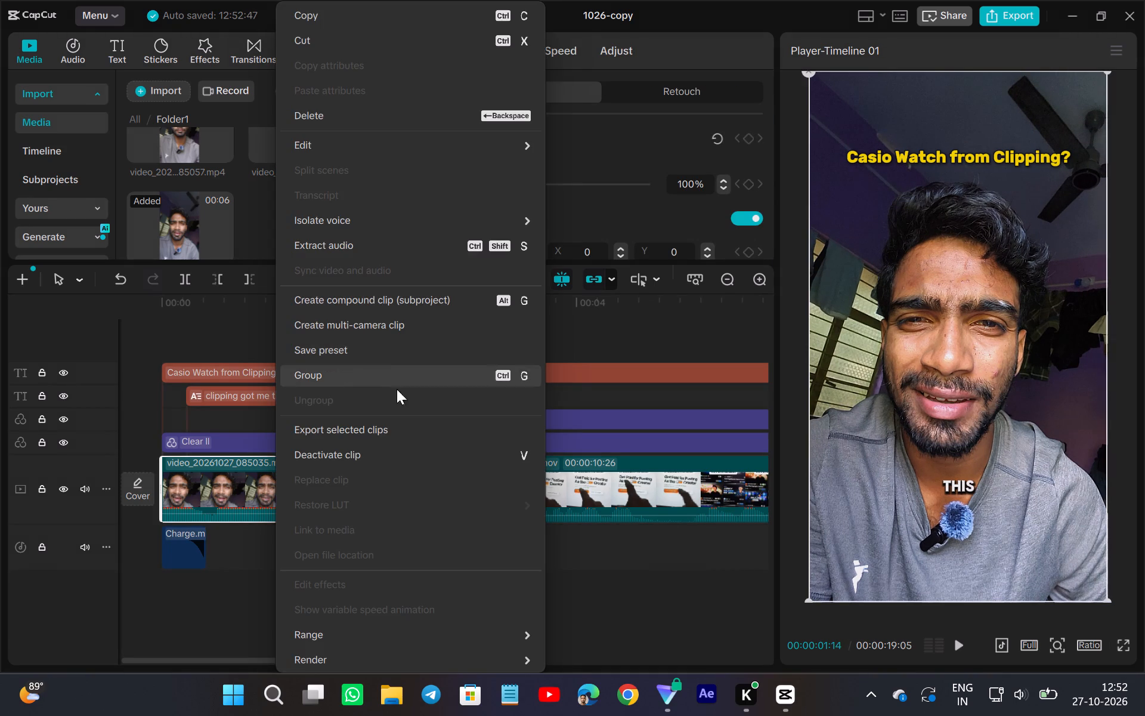
left_click(403, 249)
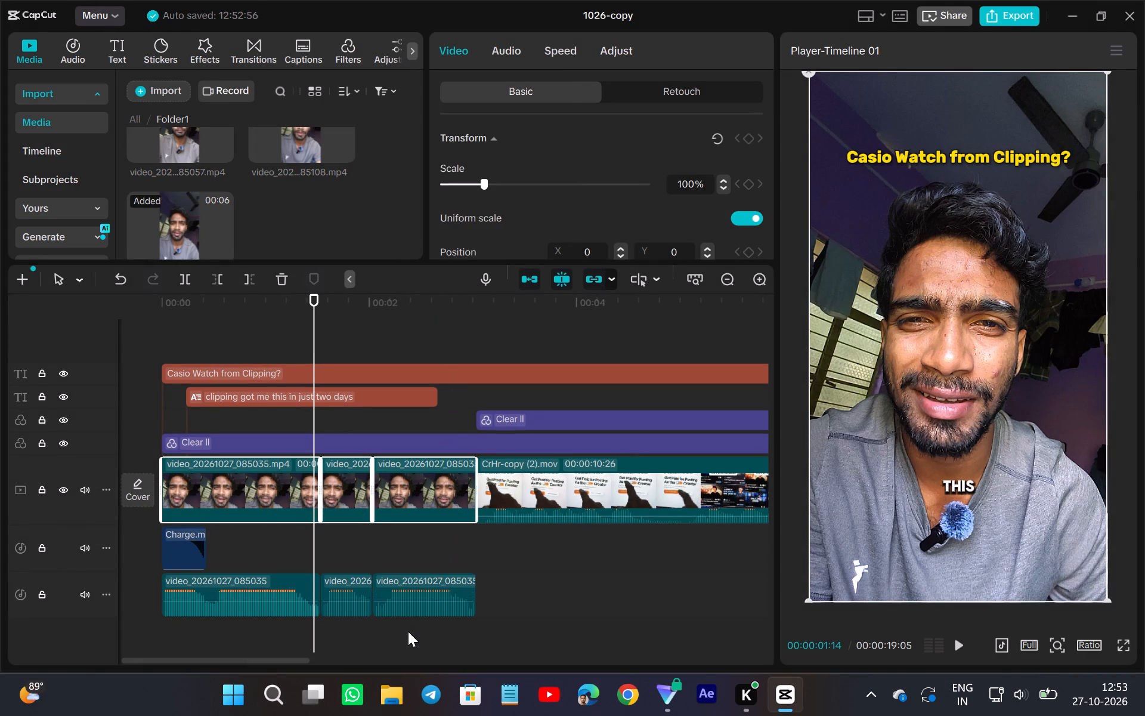
Enable Enhance voice on all three extracted opening audio clips.
left_click_drag(412, 631, 215, 600)
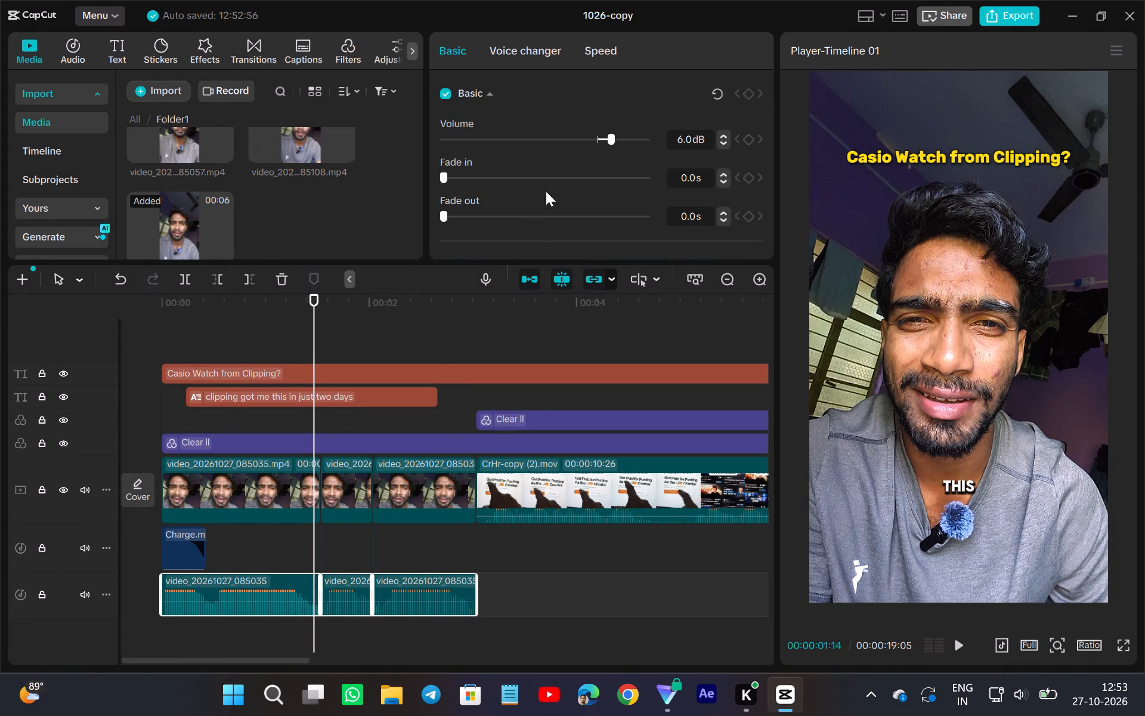
scroll(441, 158, "down", 1)
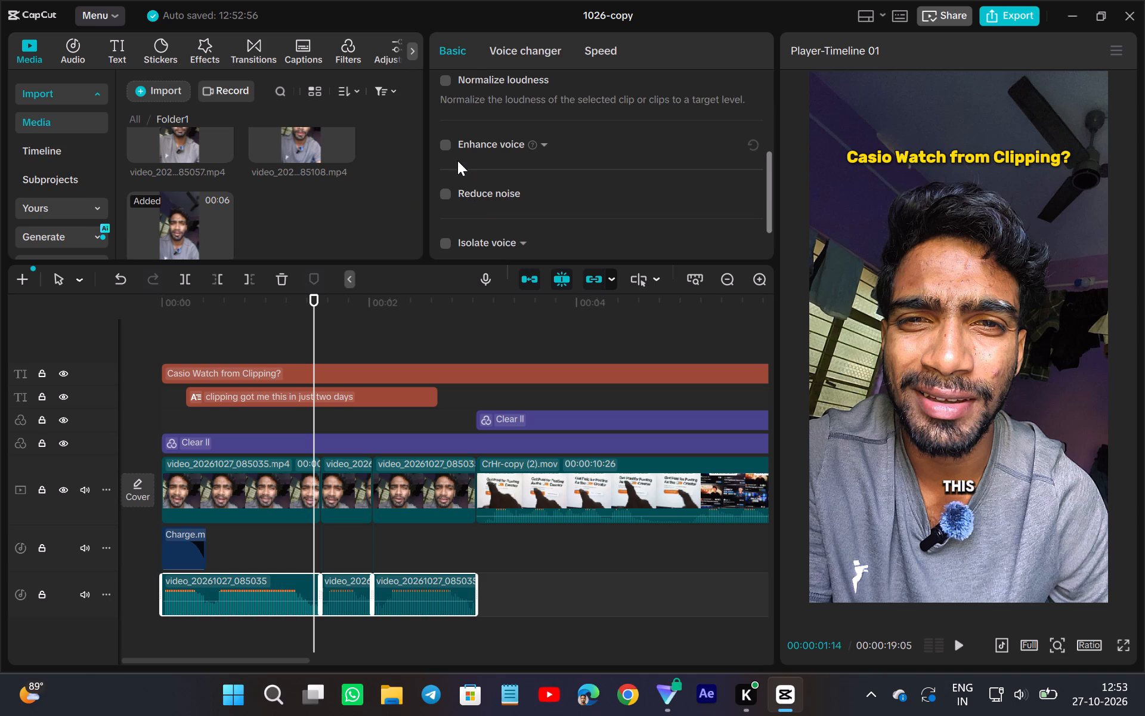
left_click(447, 146)
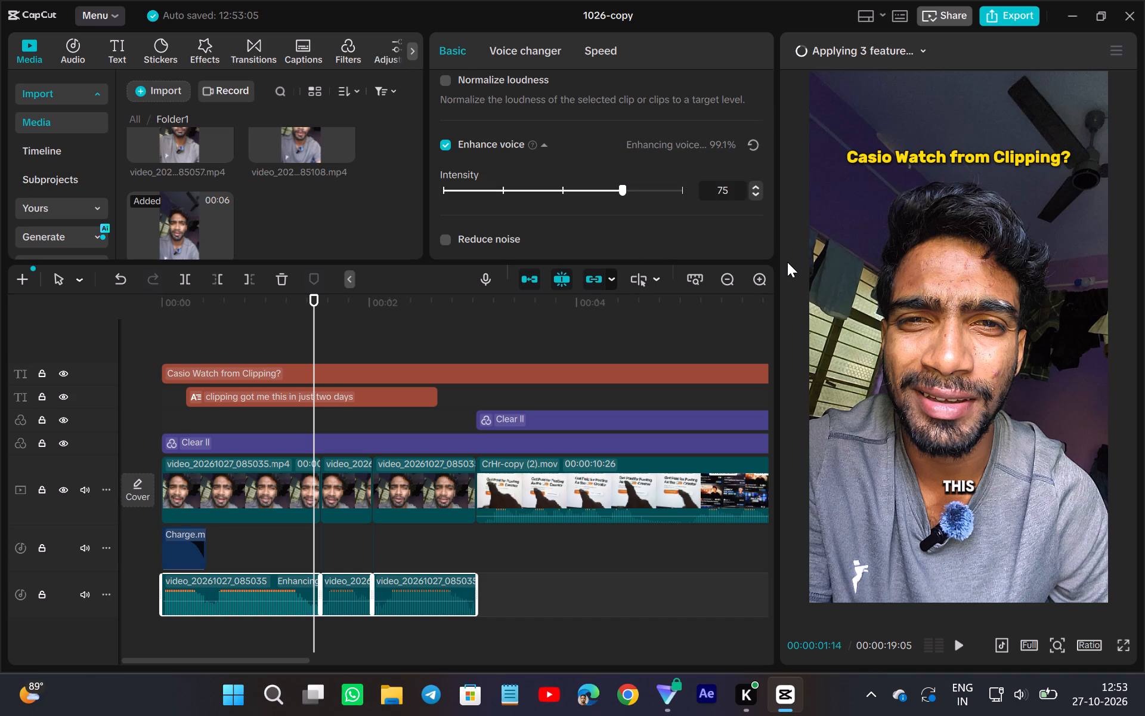
Play 1026.mp4 from the Downloads folder, review its closing talking section, and return to the CapCut project.
left_click(382, 705)
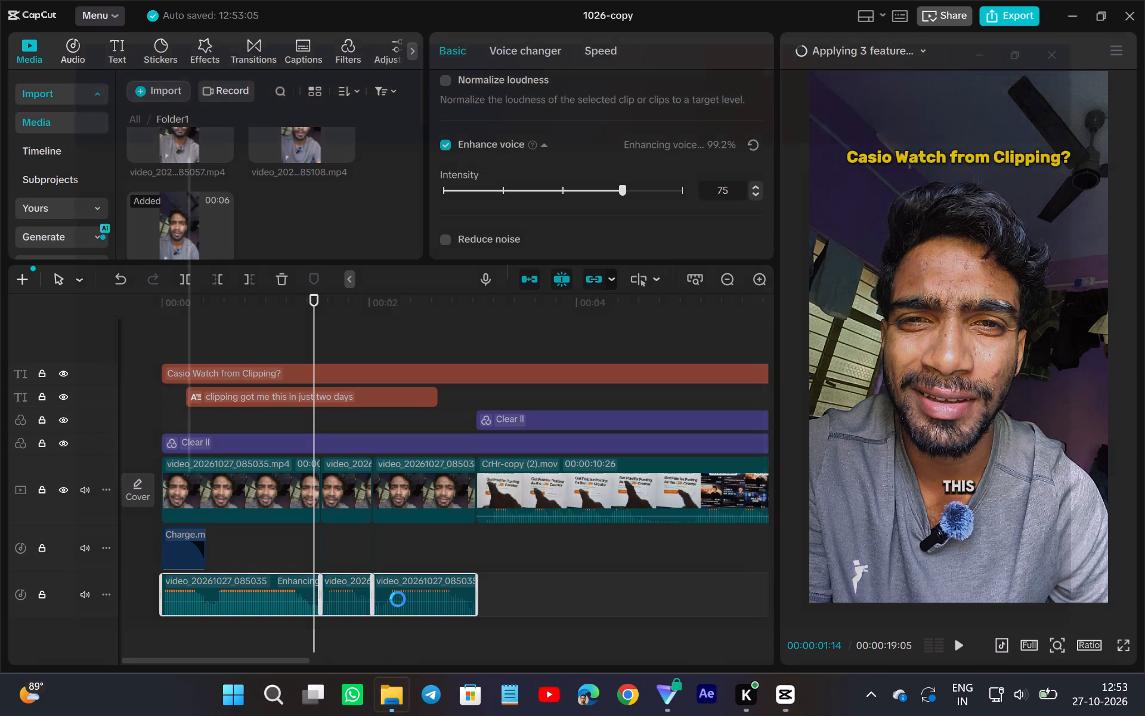
left_click(73, 287)
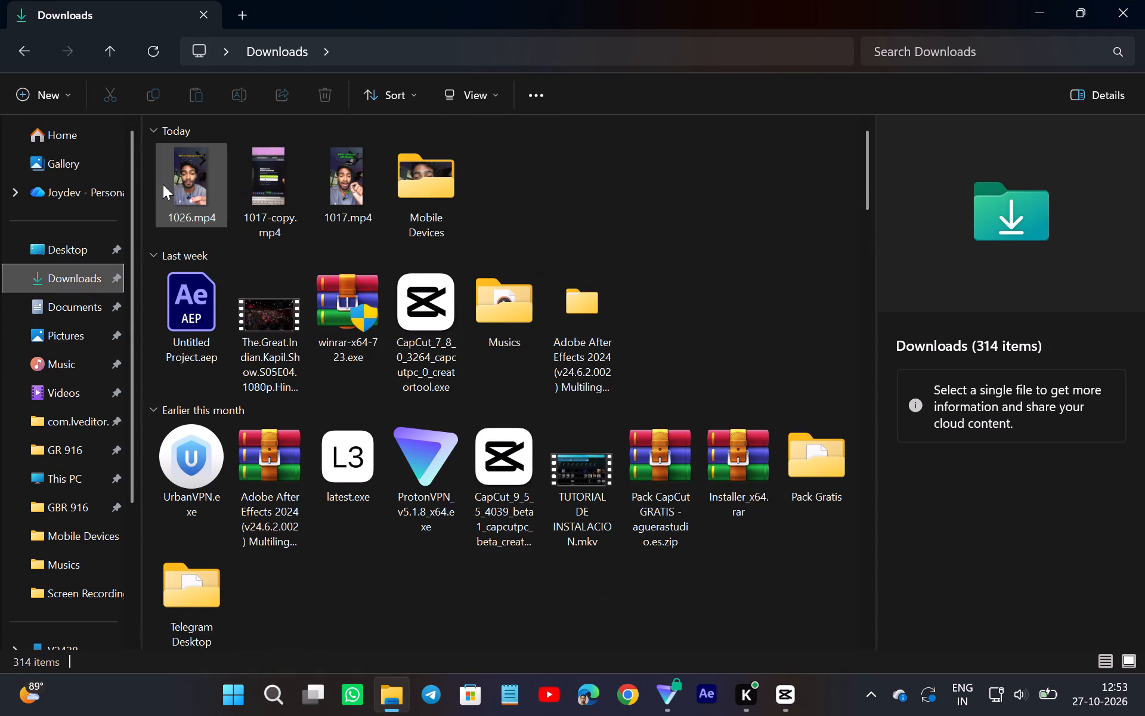
double_click(177, 178)
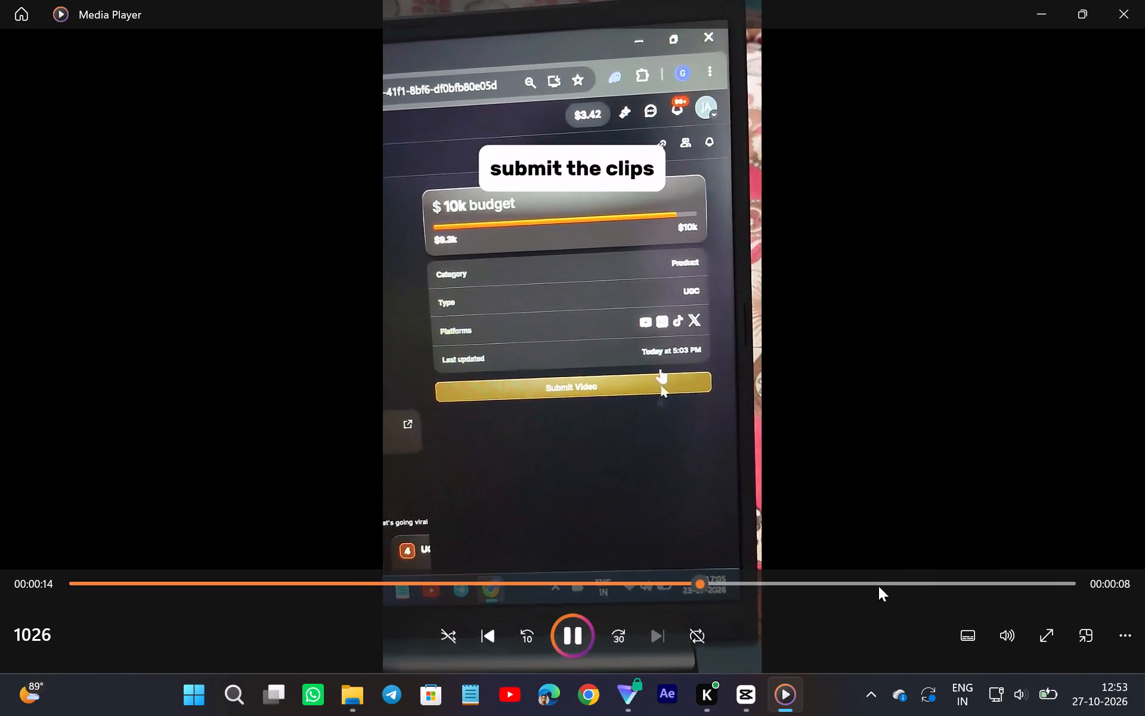
left_click(868, 581)
left_click(837, 585)
left_click(797, 578)
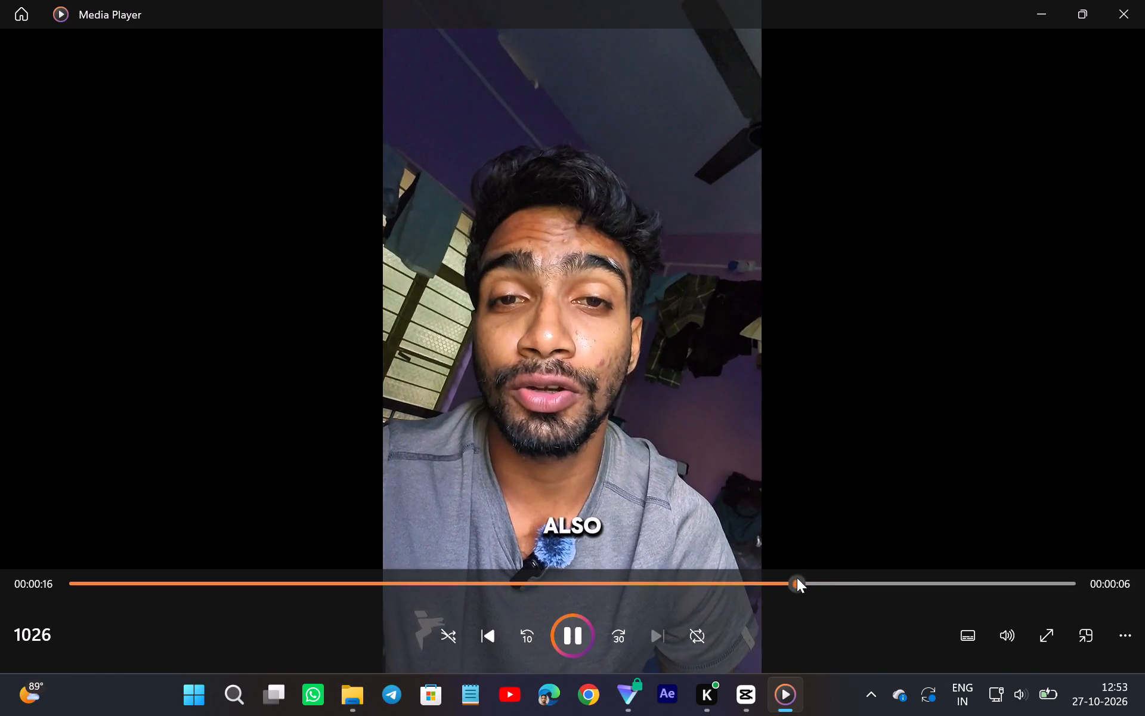
left_click(753, 578)
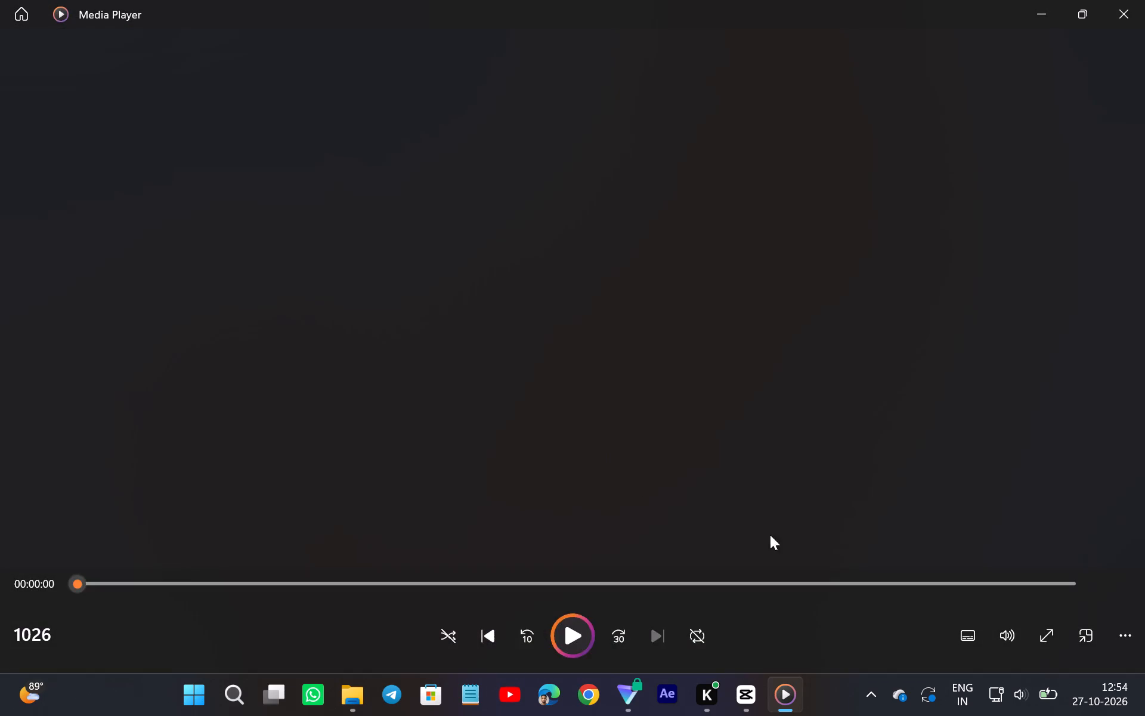
left_click(878, 574)
left_click(564, 629)
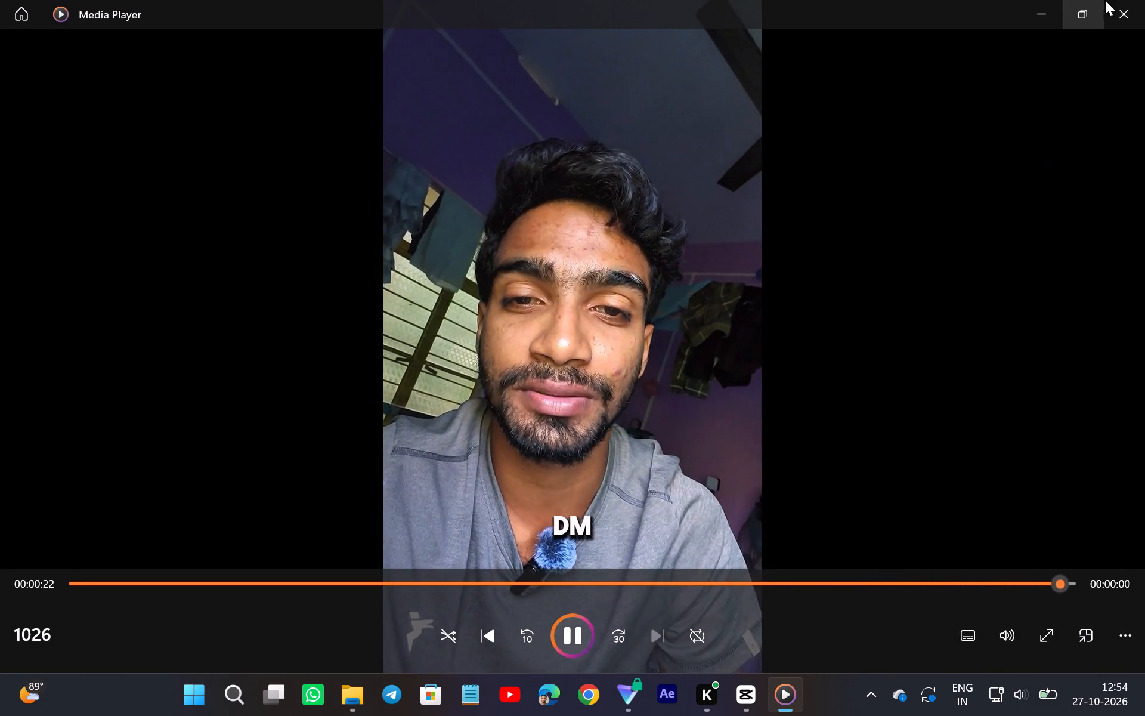
left_click(1140, 0)
left_click(788, 693)
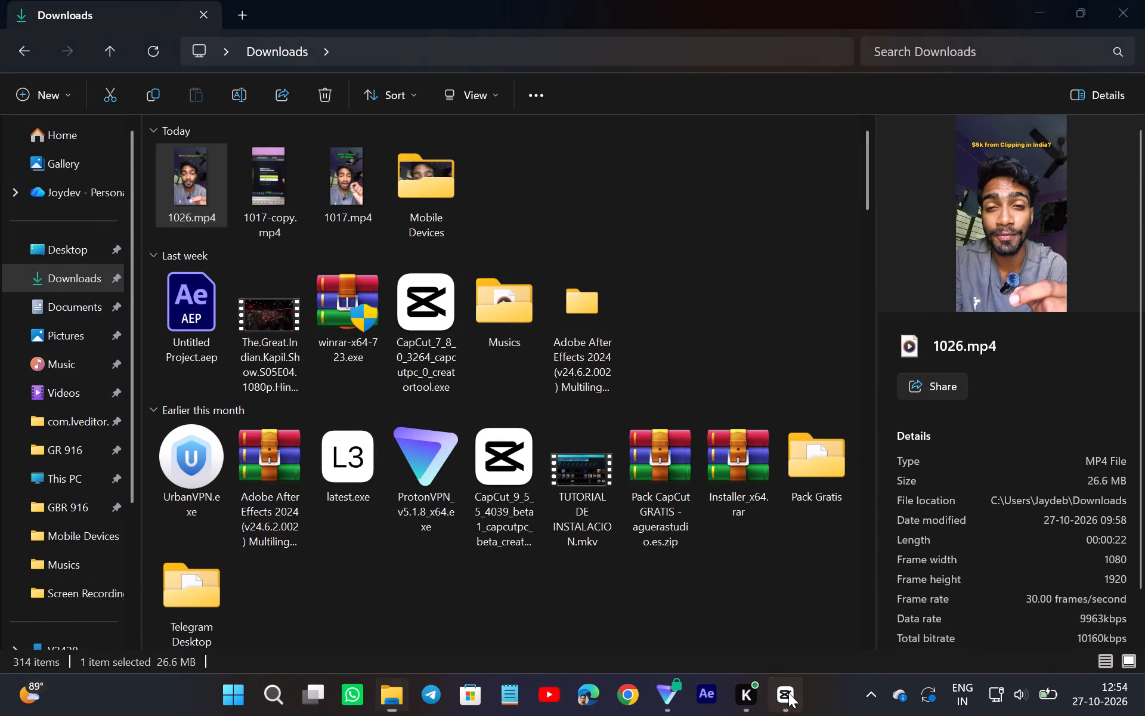
Preview the newly recorded takes in the Folder1 media to find footage for the video's ending.
scroll(300, 152, "up", 1)
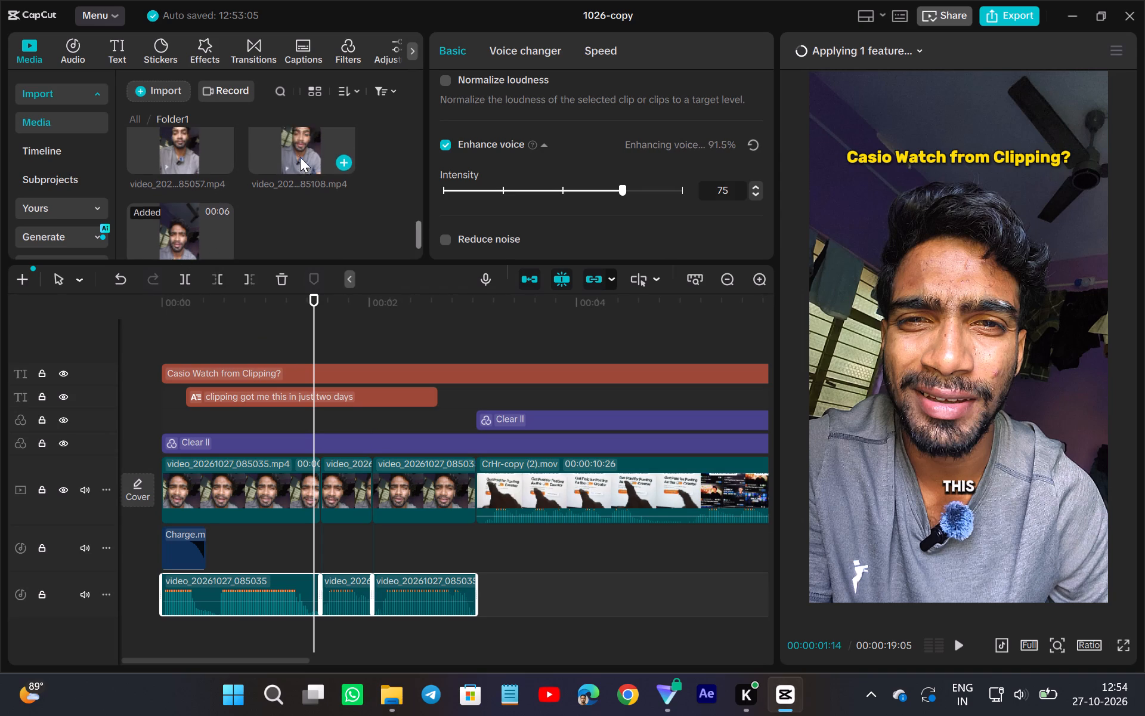
scroll(300, 157, "up", 1)
left_click(190, 220)
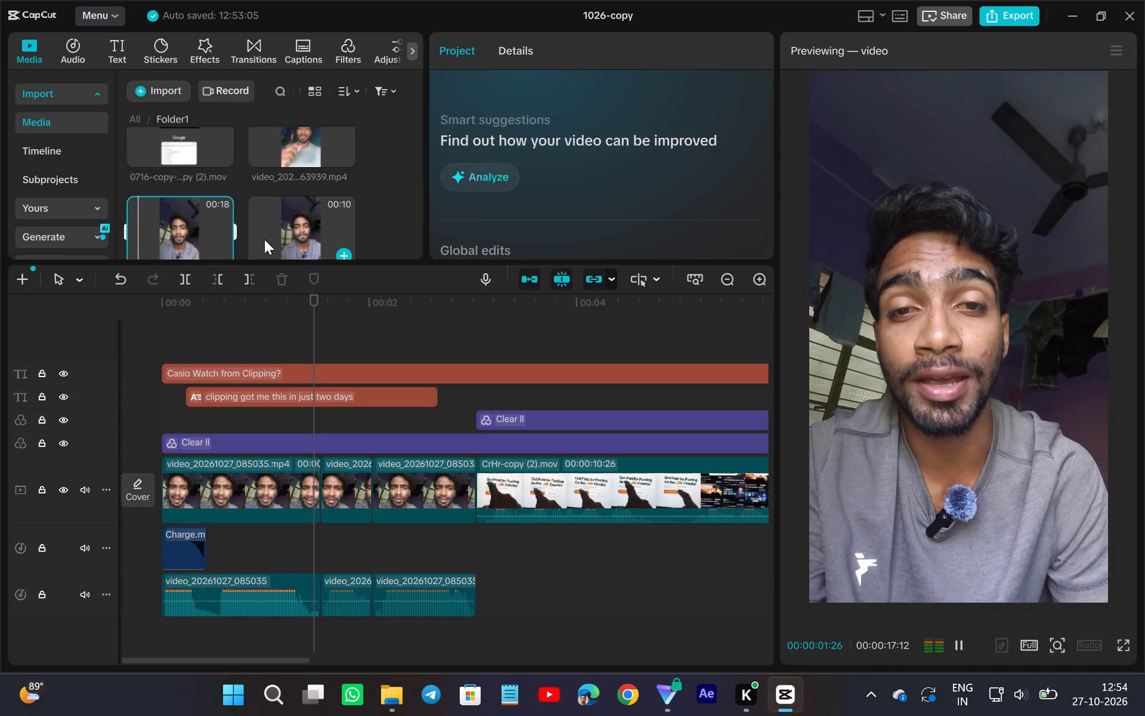
left_click(286, 214)
scroll(286, 214, "down", 1)
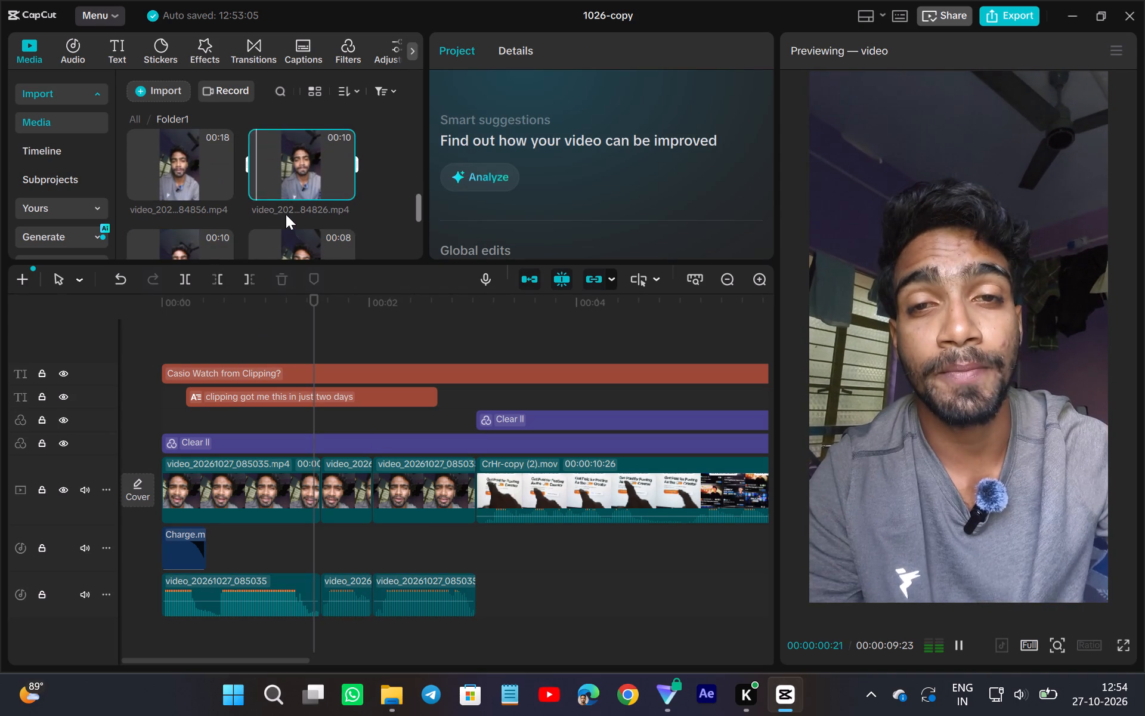
scroll(286, 214, "down", 2)
left_click(190, 220)
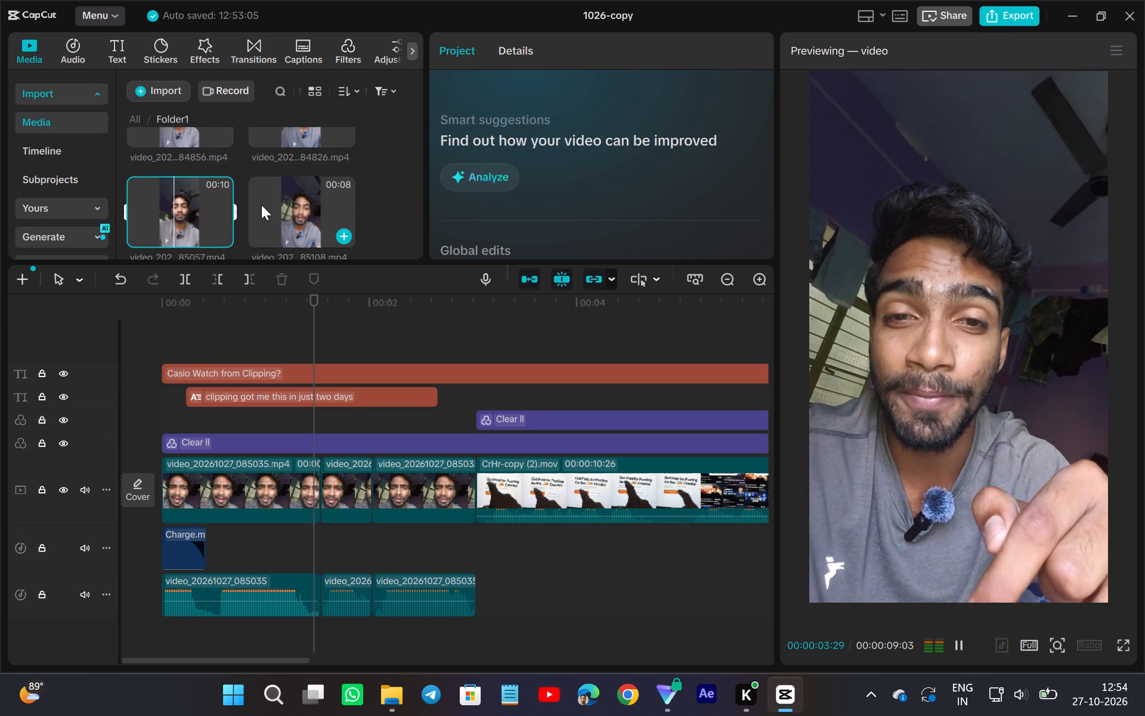
left_click(296, 206)
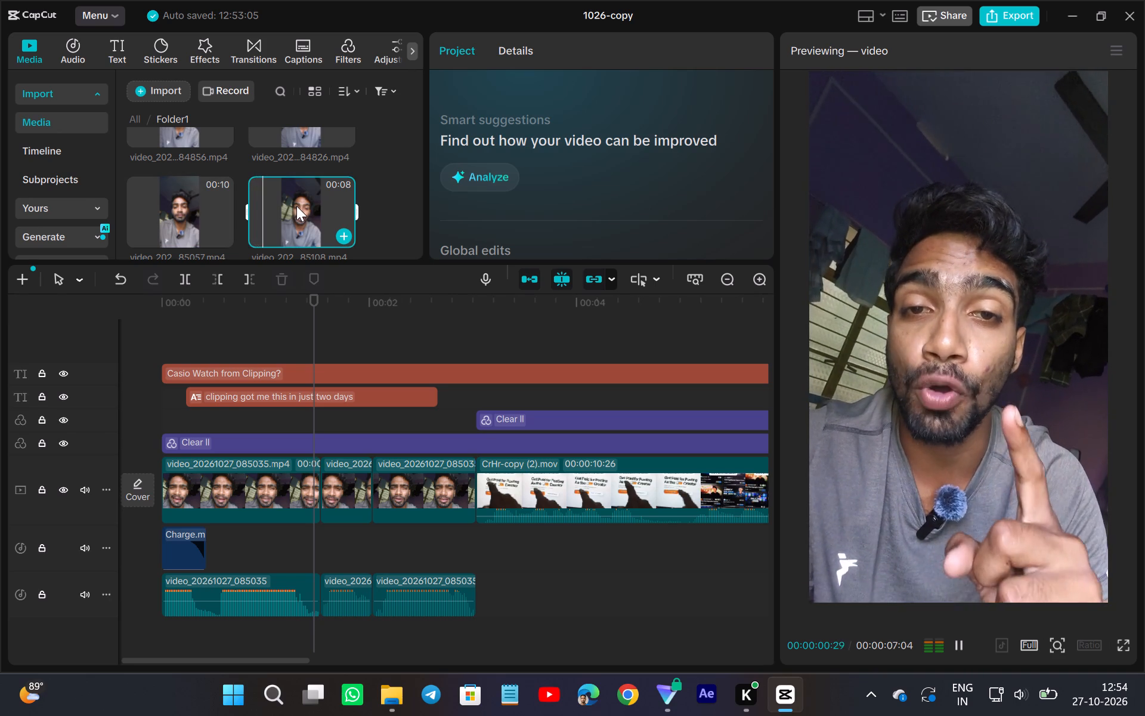
left_click(308, 208)
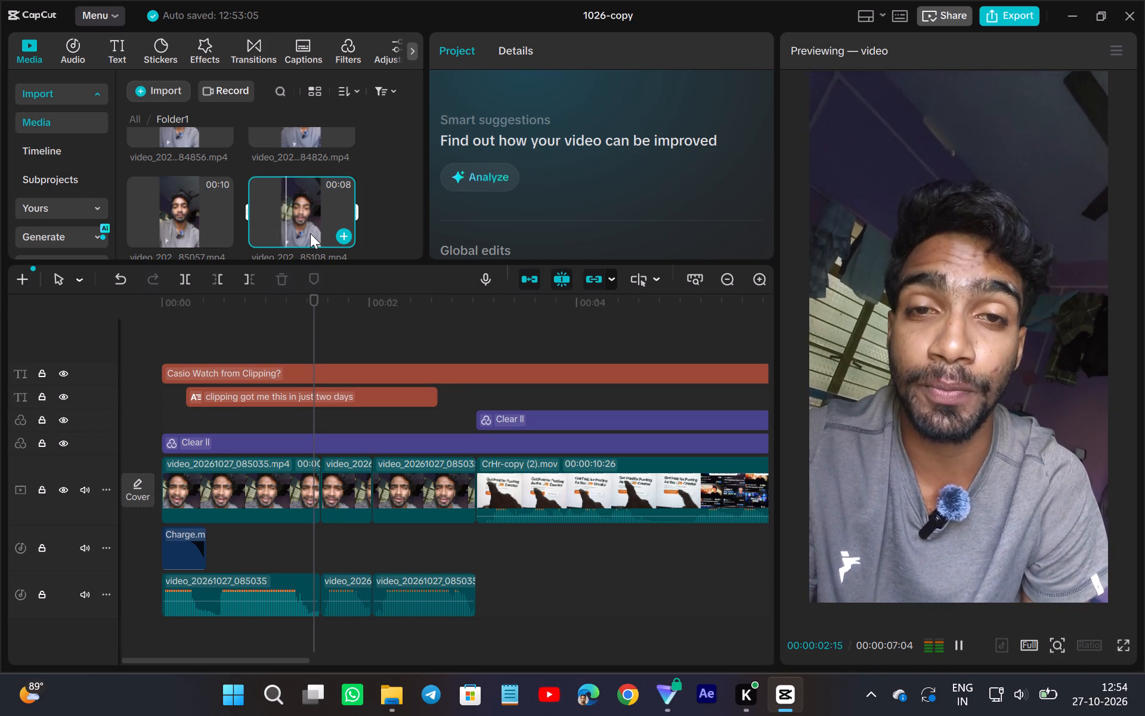
Replace the first old closing clip with the newly recorded take video_20261027_085108.mp4, keeping the original video effect.
scroll(309, 243, "left", 1)
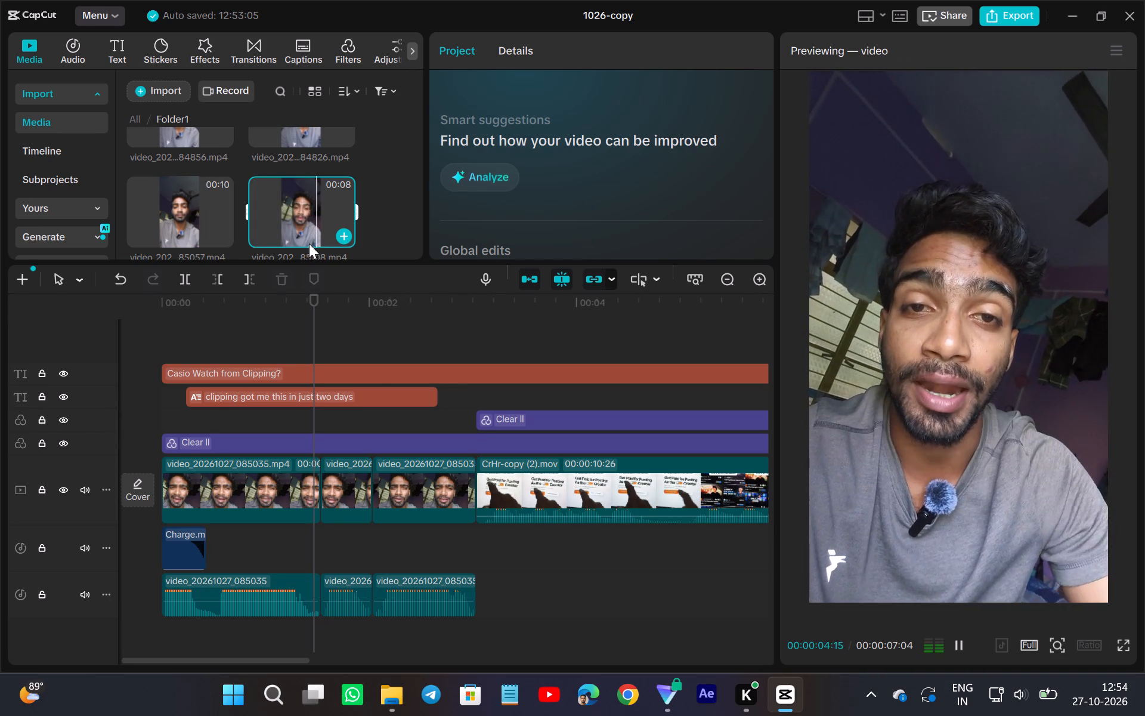
scroll(309, 243, "left", 1)
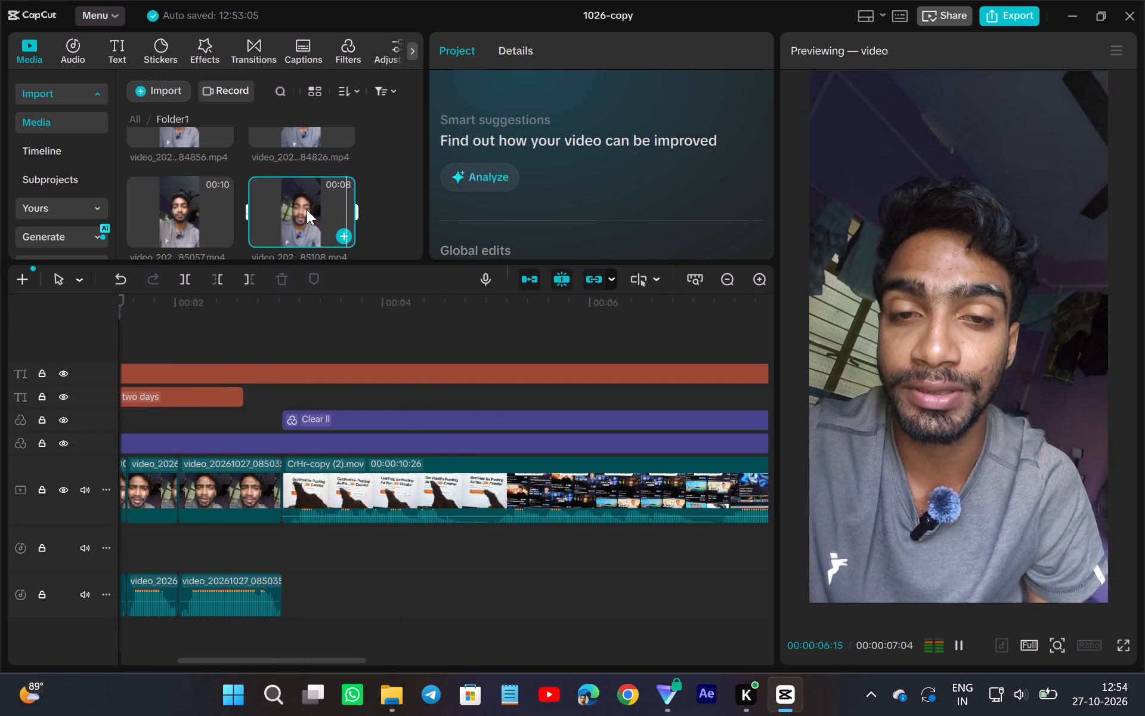
scroll(402, 428, "left", 4)
scroll(386, 535, "left", 1)
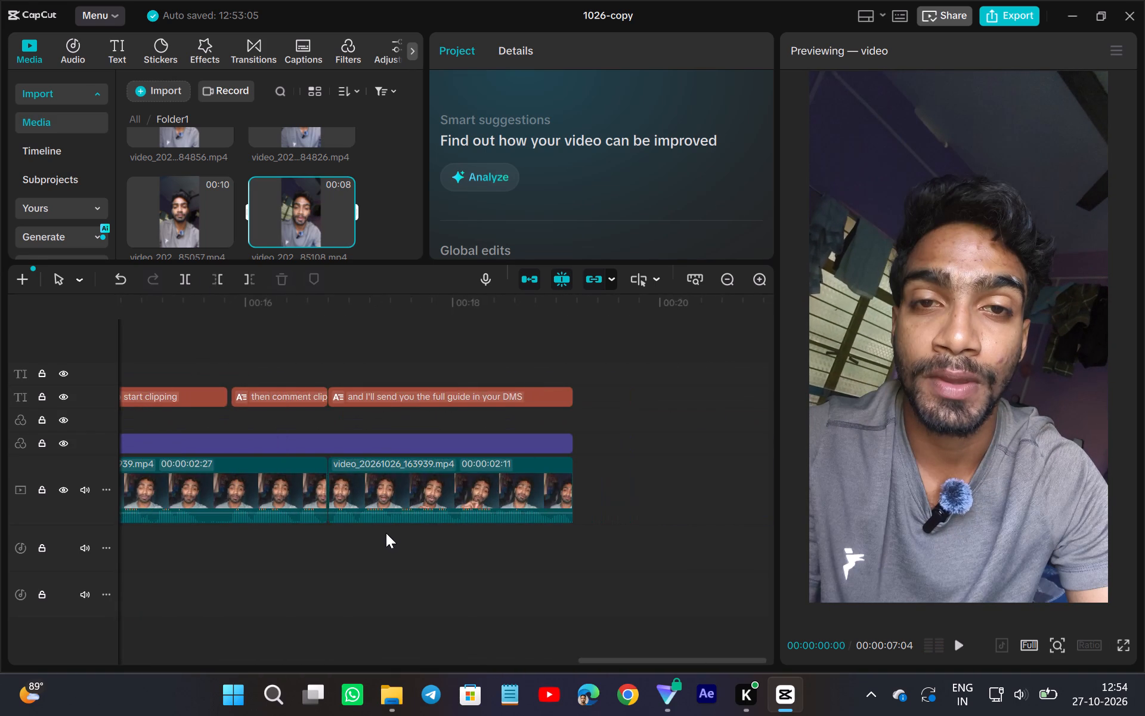
scroll(386, 533, "left", 1)
left_click_drag(314, 223, 406, 480)
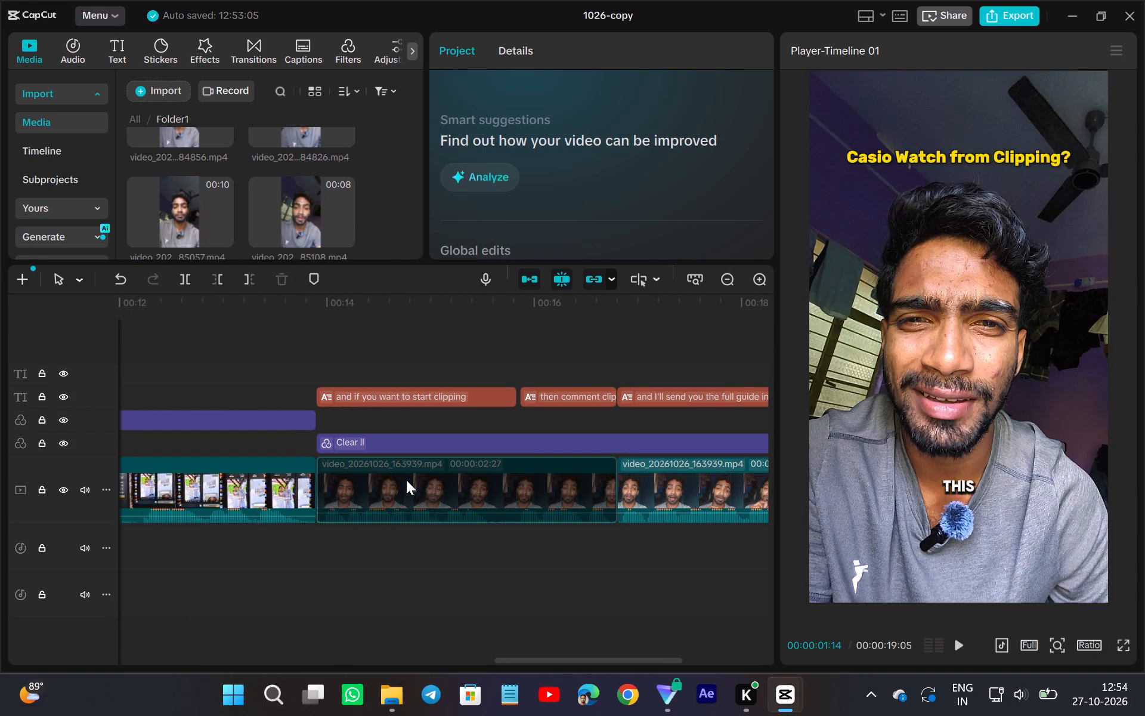
left_click_drag(572, 468, 534, 509)
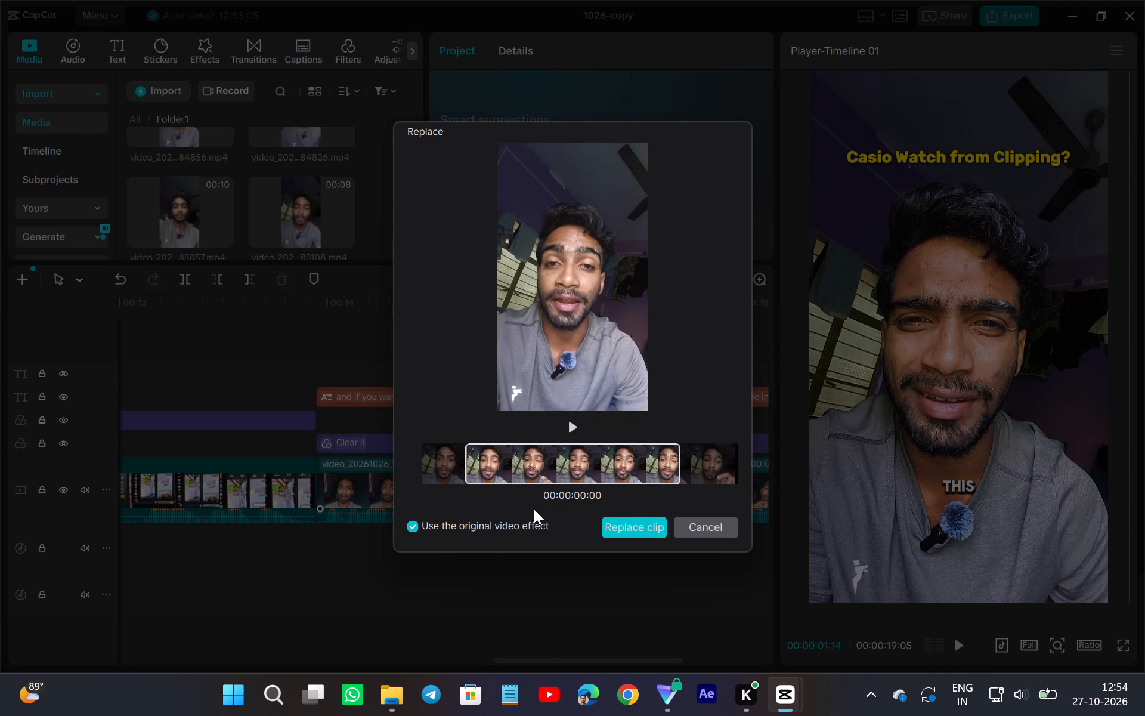
left_click_drag(534, 509, 544, 522)
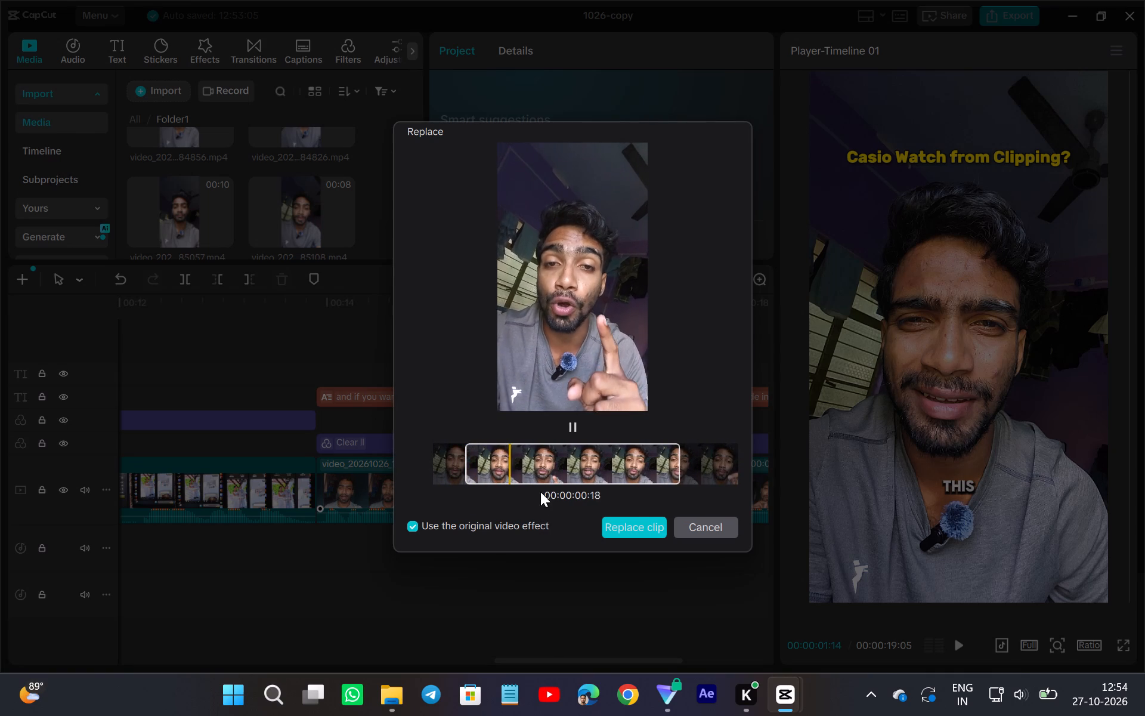
left_click_drag(537, 471, 527, 492)
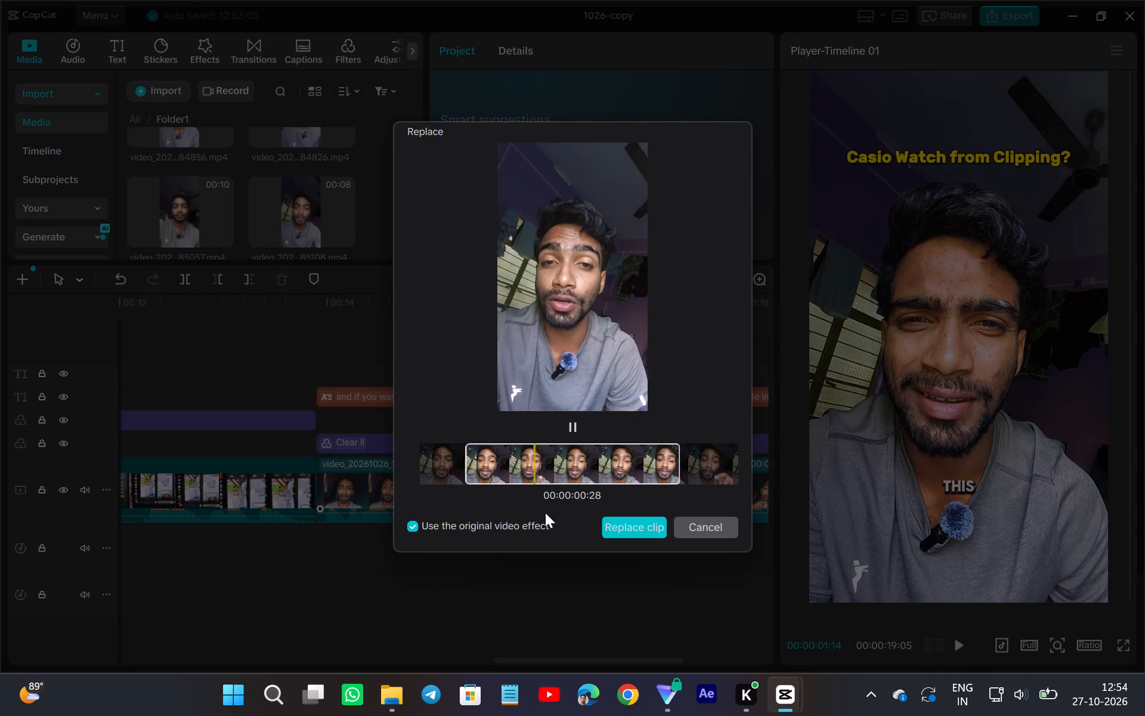
left_click(621, 525)
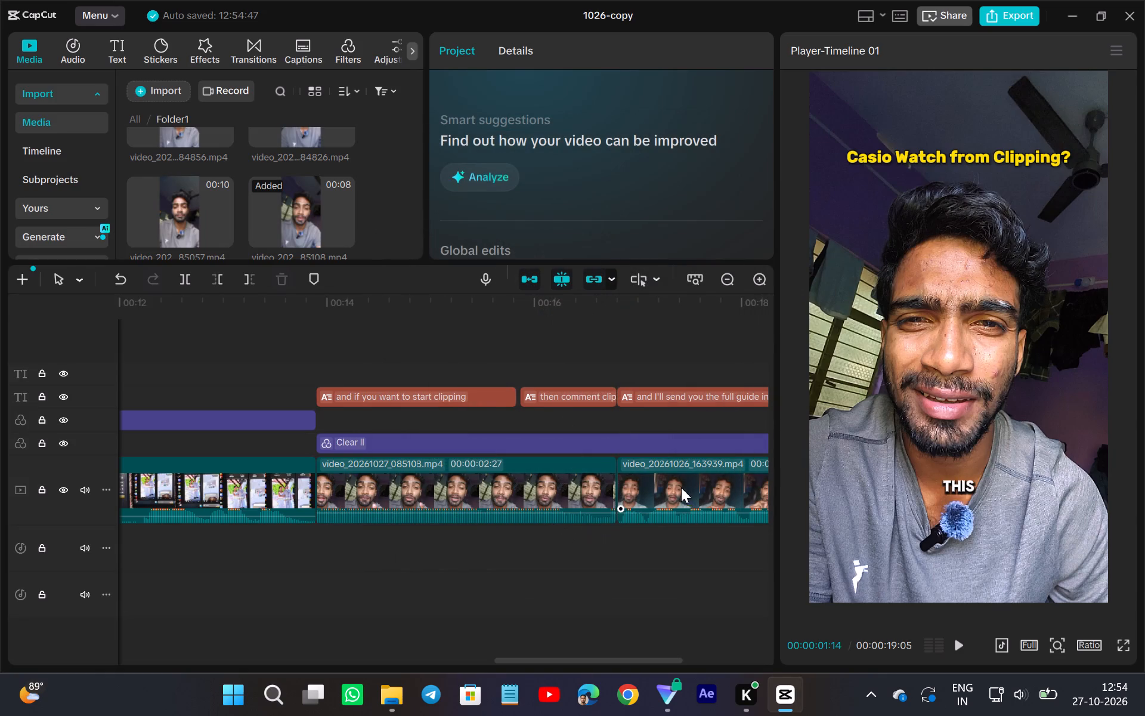
Delete the remaining old closing clip video_20261026_163939.mp4 at the end of the timeline.
left_click(681, 487)
left_click(283, 276)
Extend the end of the new closing clip video_20261027_085108.mp4 to a duration of 00:00:06:16.
left_click(546, 486)
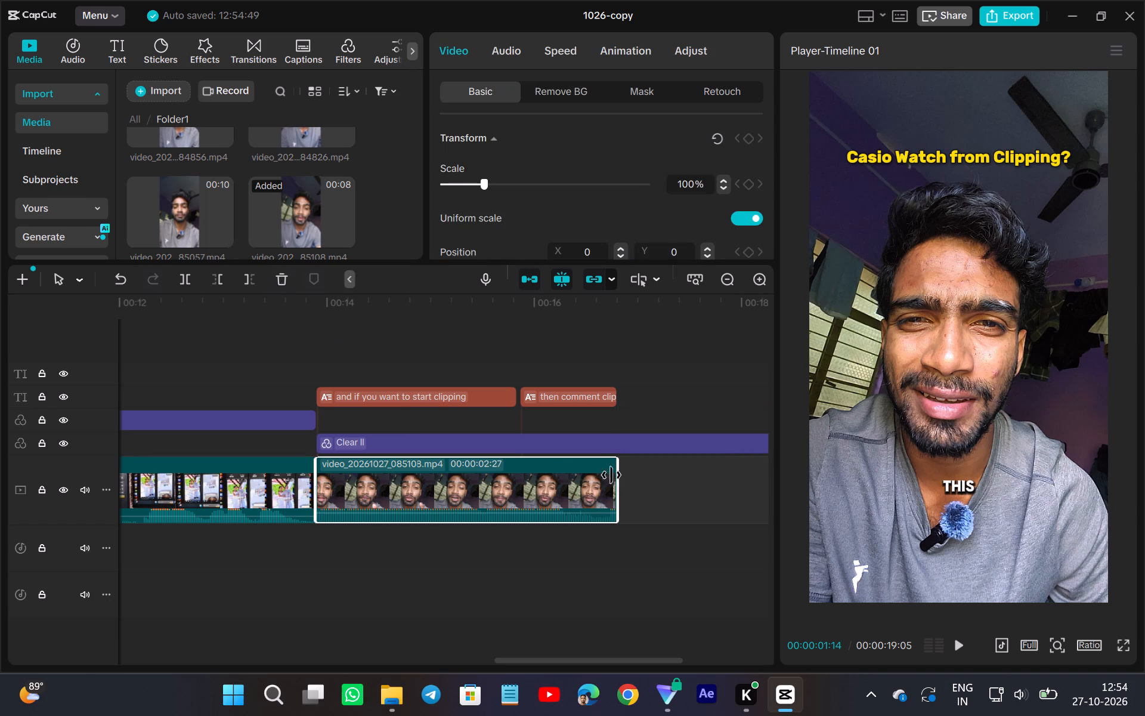
left_click_drag(616, 473, 901, 526)
Play the new closing clip to find the cut point between its spoken phrases and split it at 00:00:16:11.
scroll(621, 535, "right", 1)
left_click(333, 558)
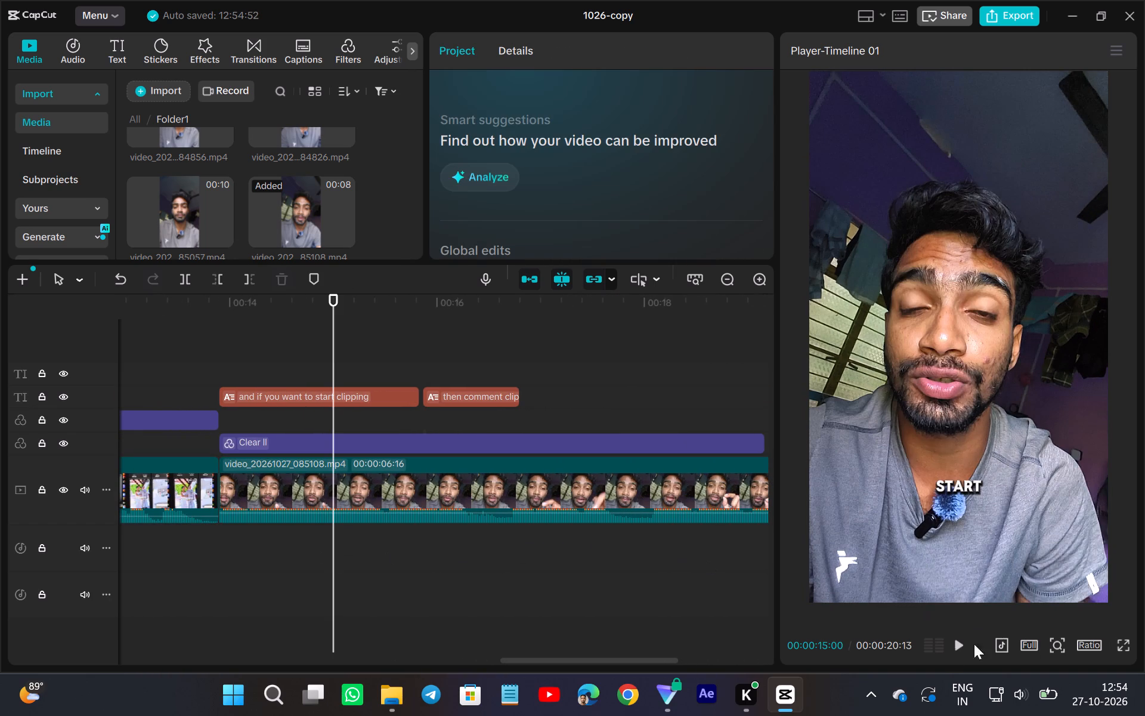
left_click(968, 640)
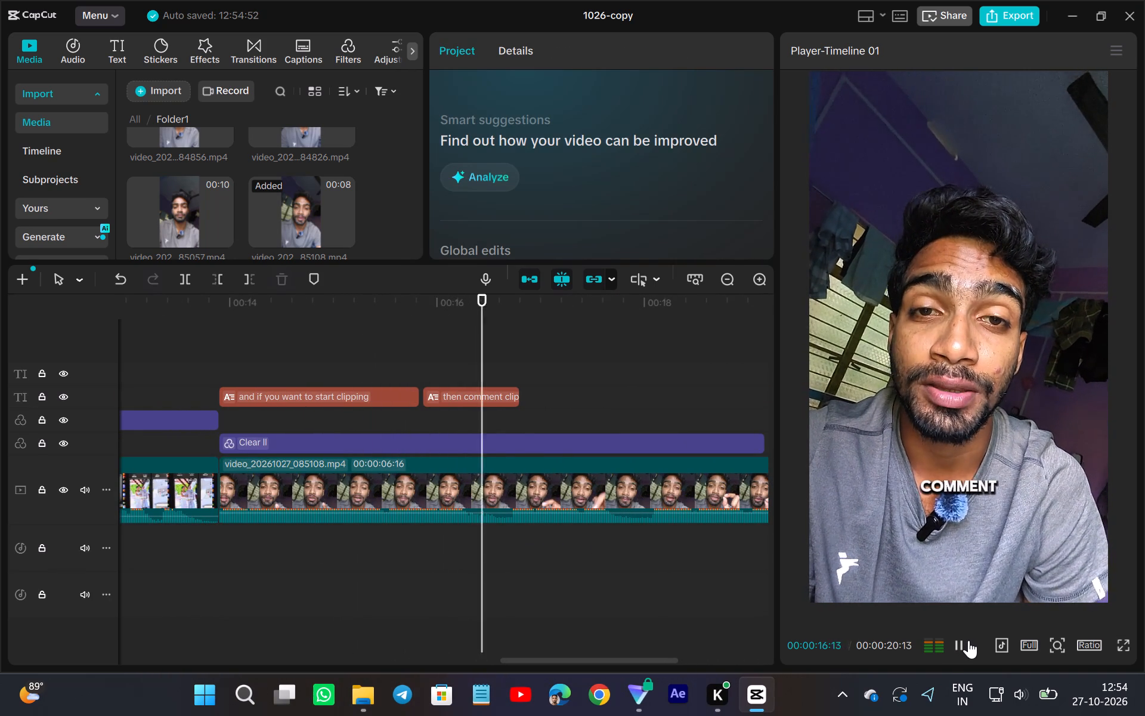
left_click(685, 390)
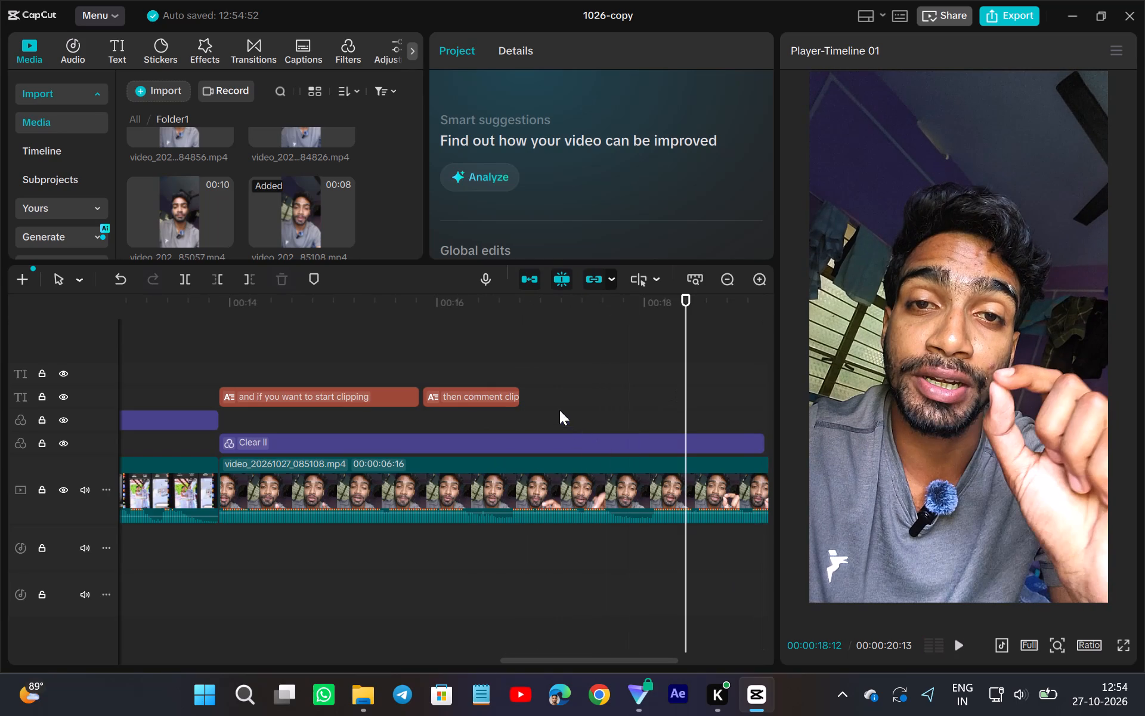
left_click(430, 523)
left_click(464, 531)
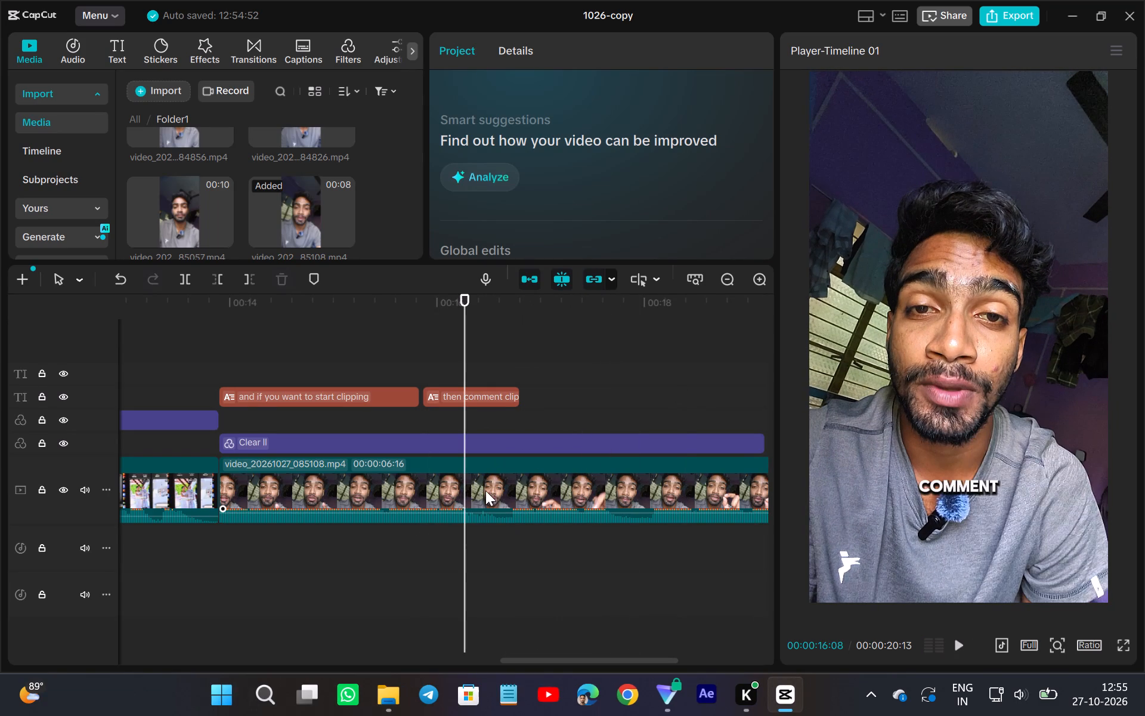
left_click(382, 558)
left_click(948, 641)
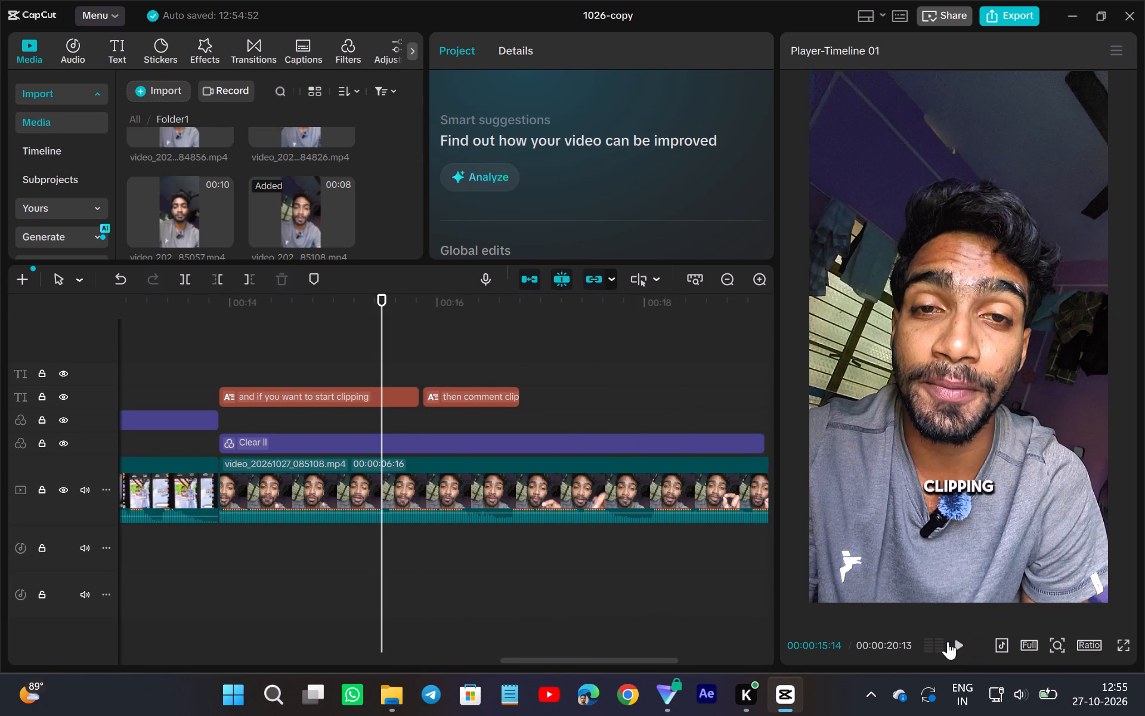
left_click(964, 641)
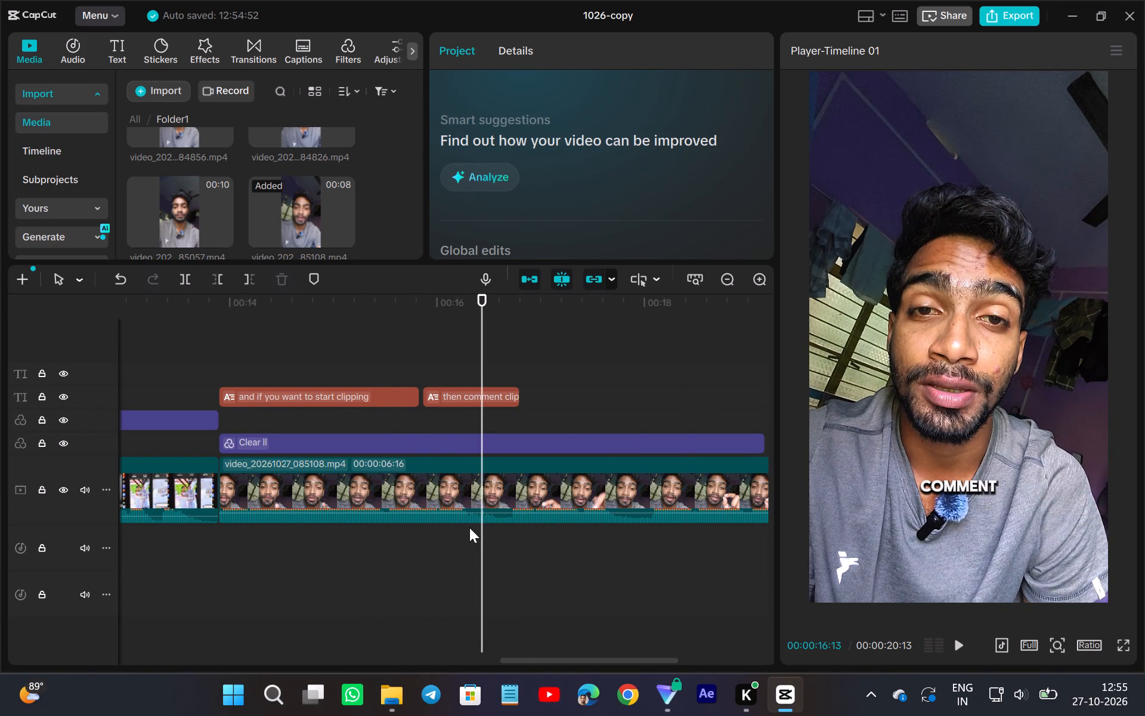
left_click(469, 527)
left_click_drag(470, 548, 472, 553)
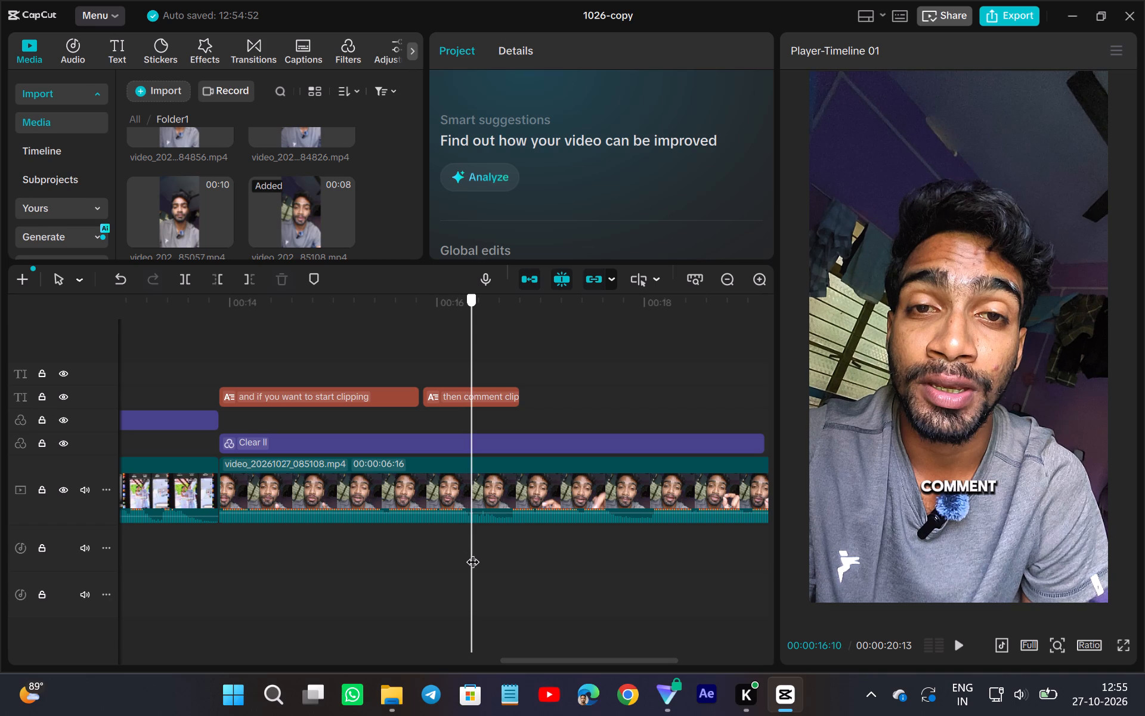
left_click_drag(472, 553, 474, 564)
left_click(465, 505)
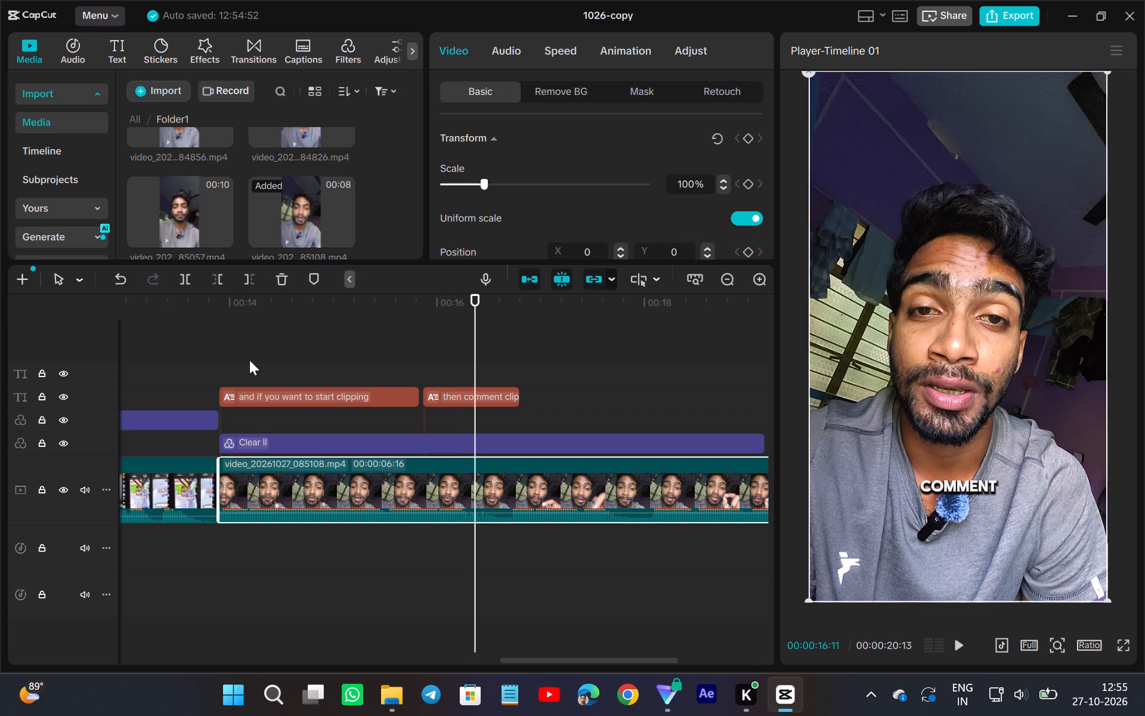
left_click(193, 283)
Trim the start of the second closing part to a duration of 00:00:03:23, closing up the cut.
left_click_drag(476, 519, 509, 544)
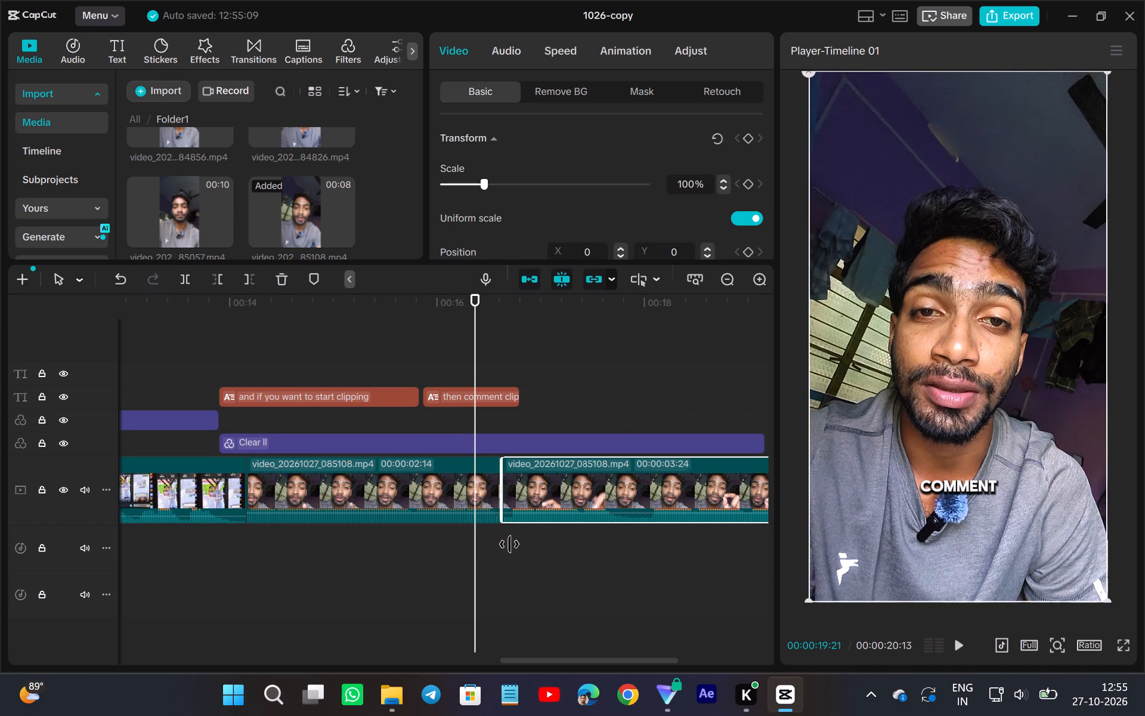
left_click_drag(509, 544, 506, 567)
Play through the closing cut, trim the end of the last part to a duration of 00:00:03:17, and check the ending.
left_click(423, 554)
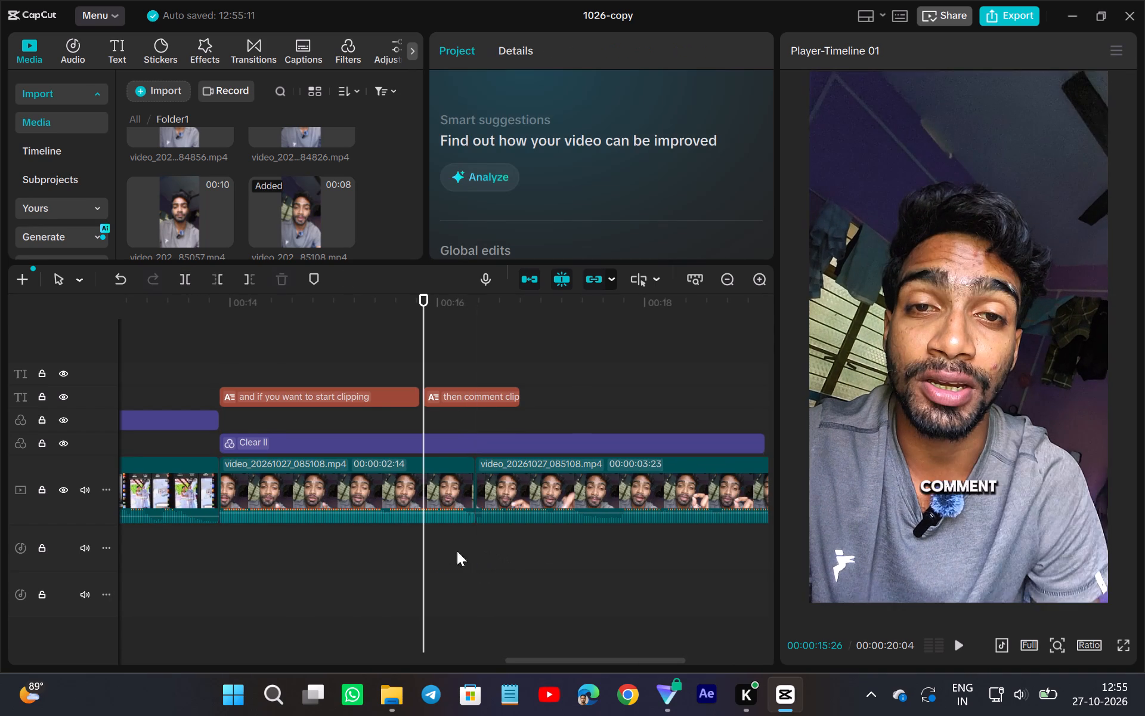
left_click(960, 637)
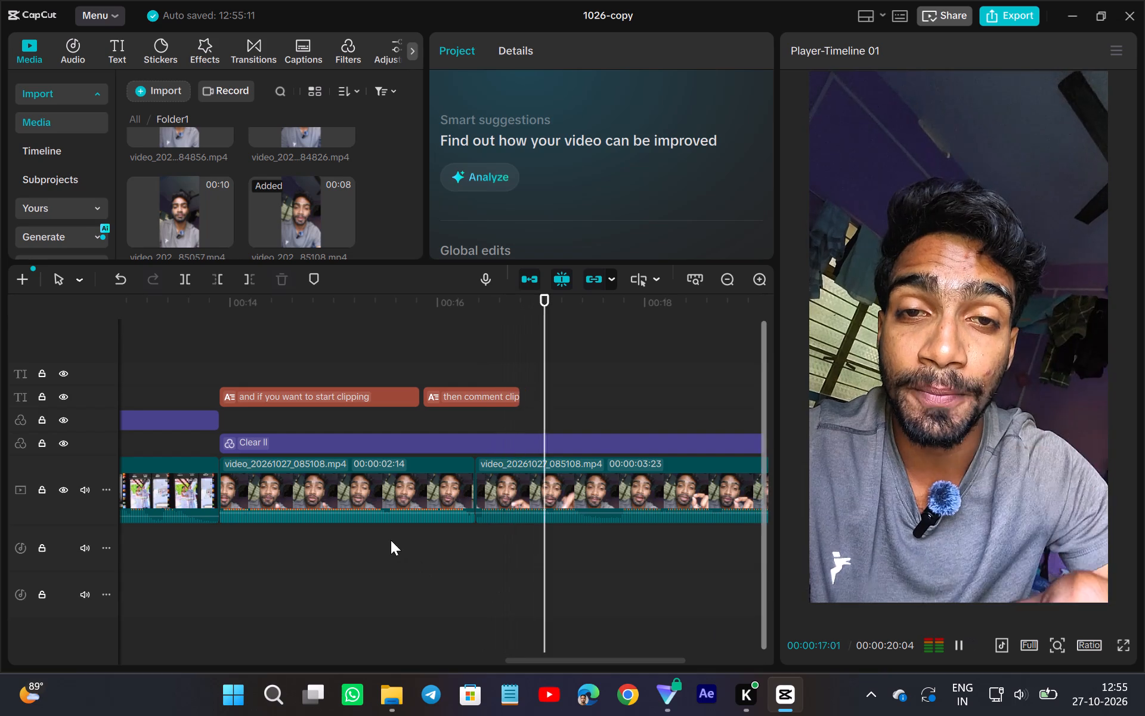
scroll(612, 547, "left", 1)
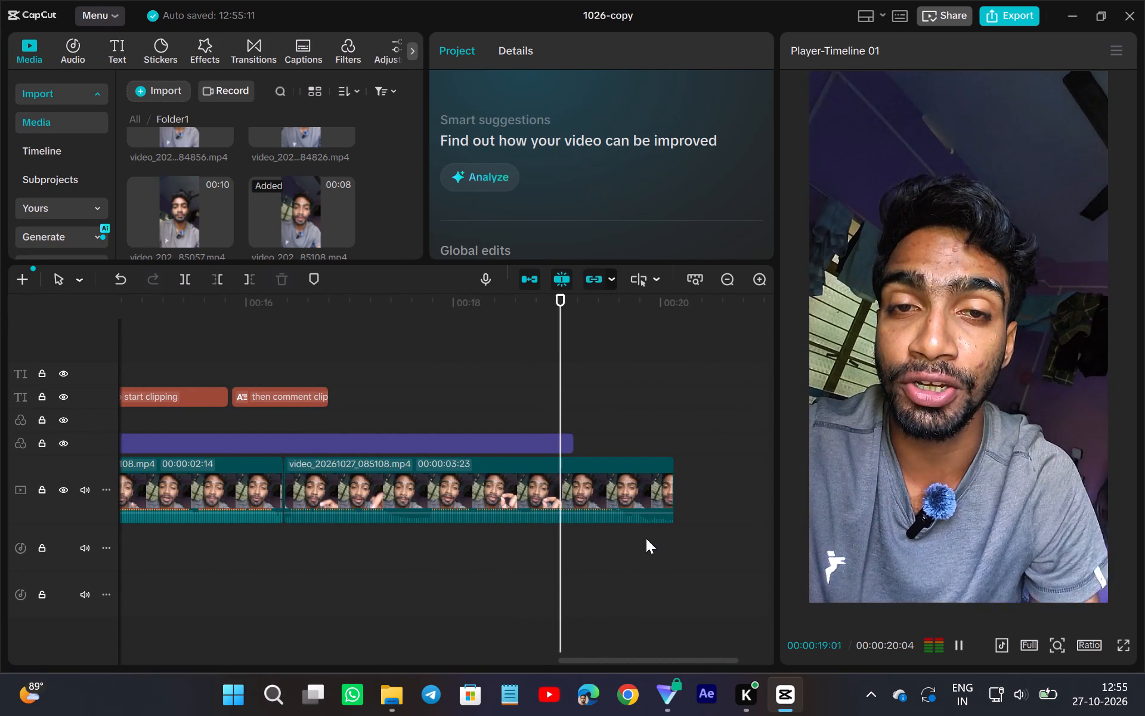
left_click(632, 533)
left_click(657, 484)
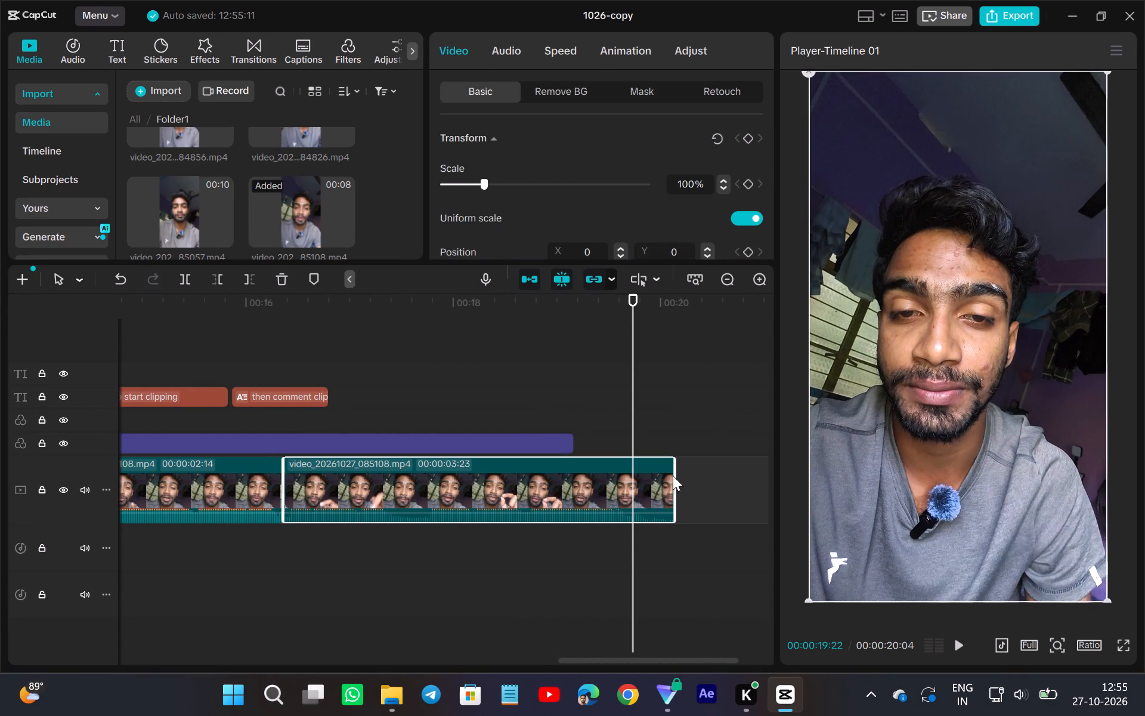
left_click_drag(679, 474, 654, 549)
left_click(587, 544)
left_click(964, 640)
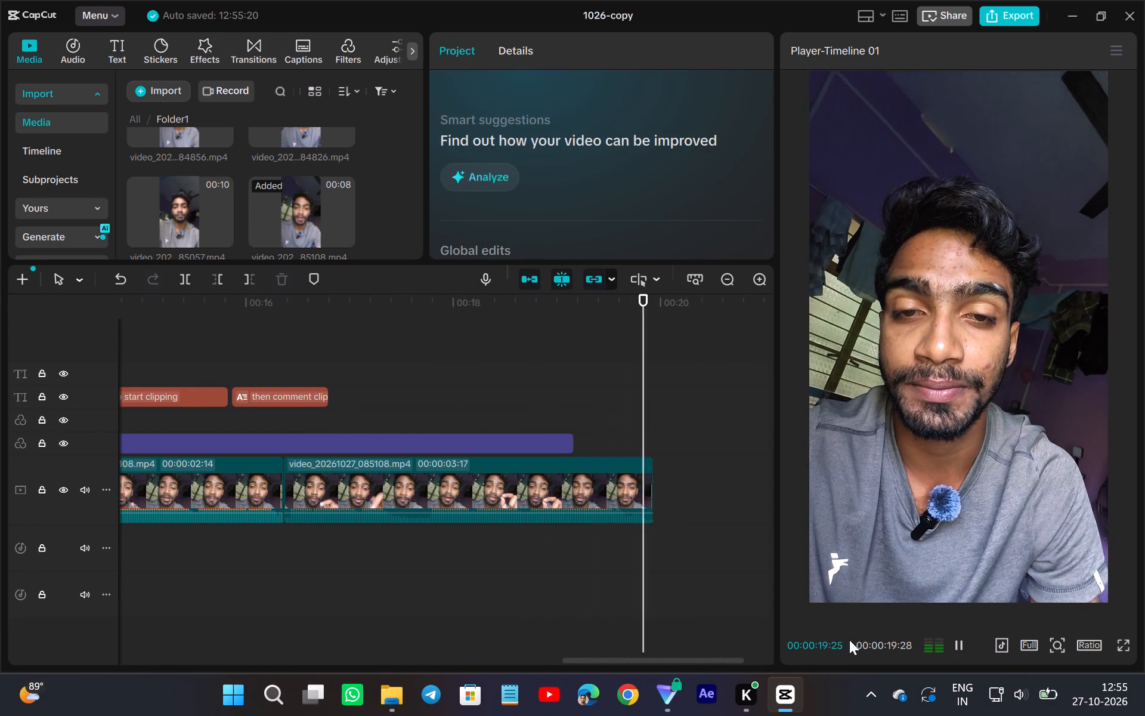
Extend the Clear II filter over the closing clips to the end of the video at 00:00:19:28.
scroll(476, 578, "down", 9, "ctrl")
left_click(593, 446)
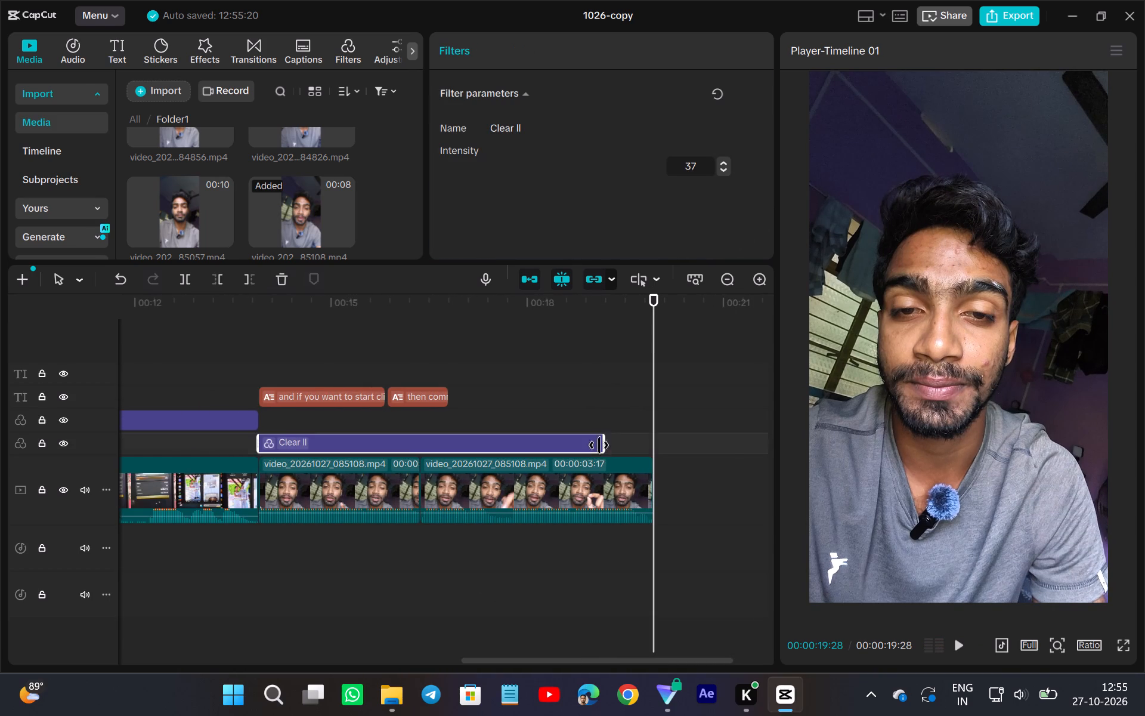
left_click_drag(605, 440, 654, 498)
Shorten the opening Clear II filter so it ends with the opening clips, where CrHr-copy (2).mov starts.
scroll(524, 470, "right", 1)
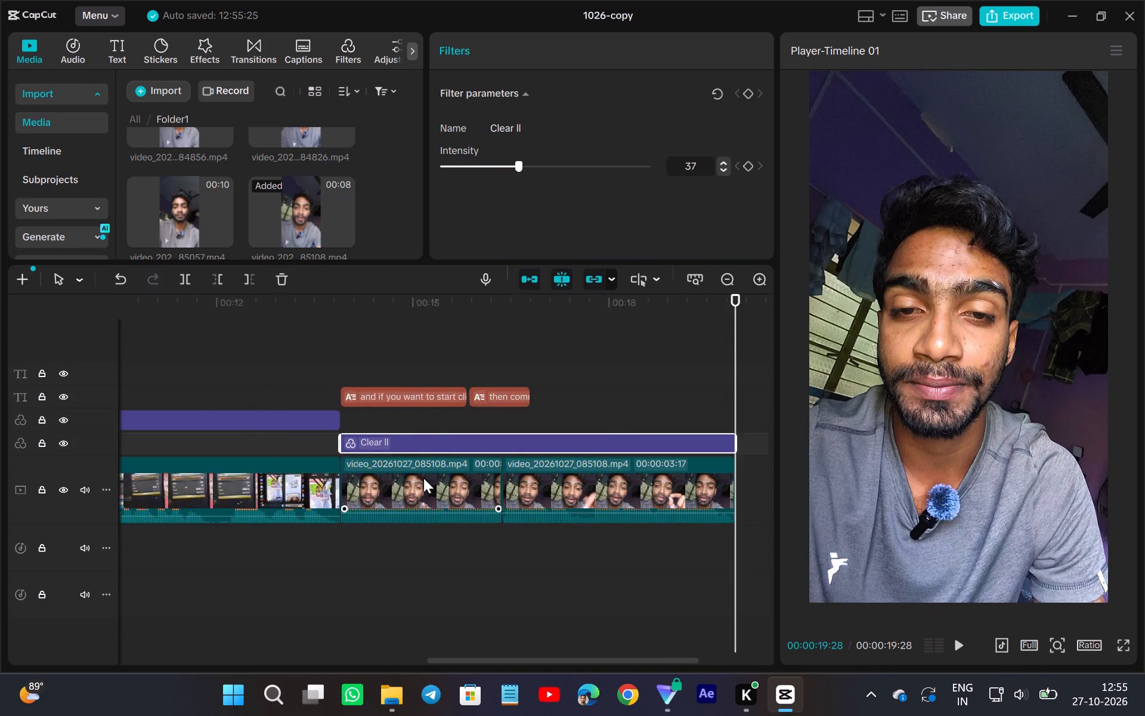
scroll(423, 478, "right", 1)
scroll(372, 461, "down", 9, "ctrl")
left_click(362, 441)
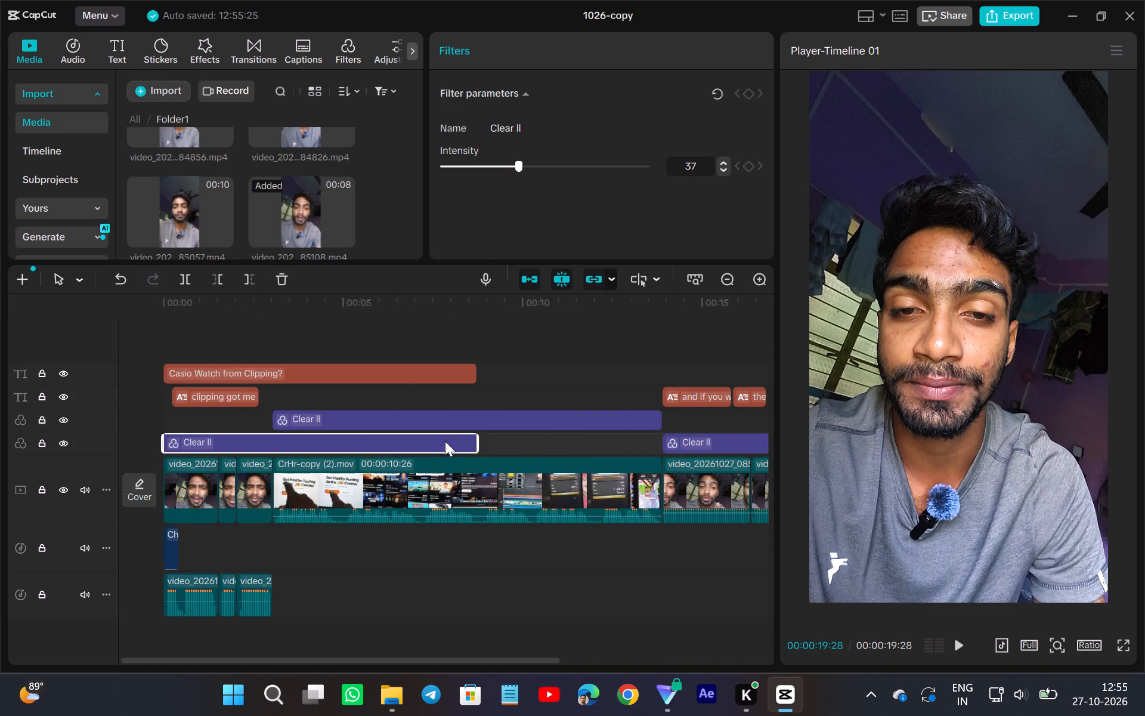
left_click_drag(478, 443, 270, 513)
Move the middle Clear II filter onto the other filters' track and fit its length to CrHr-copy (2).mov.
left_click_drag(367, 415, 367, 435)
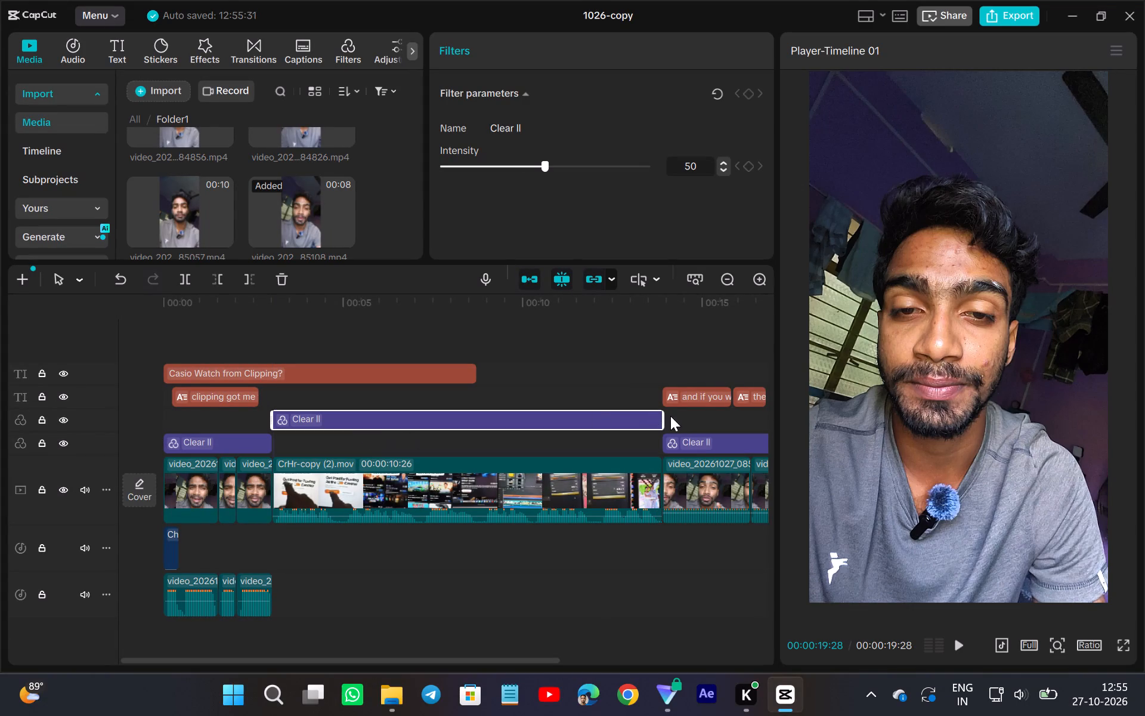
left_click_drag(659, 416, 644, 442)
left_click_drag(484, 428, 487, 437)
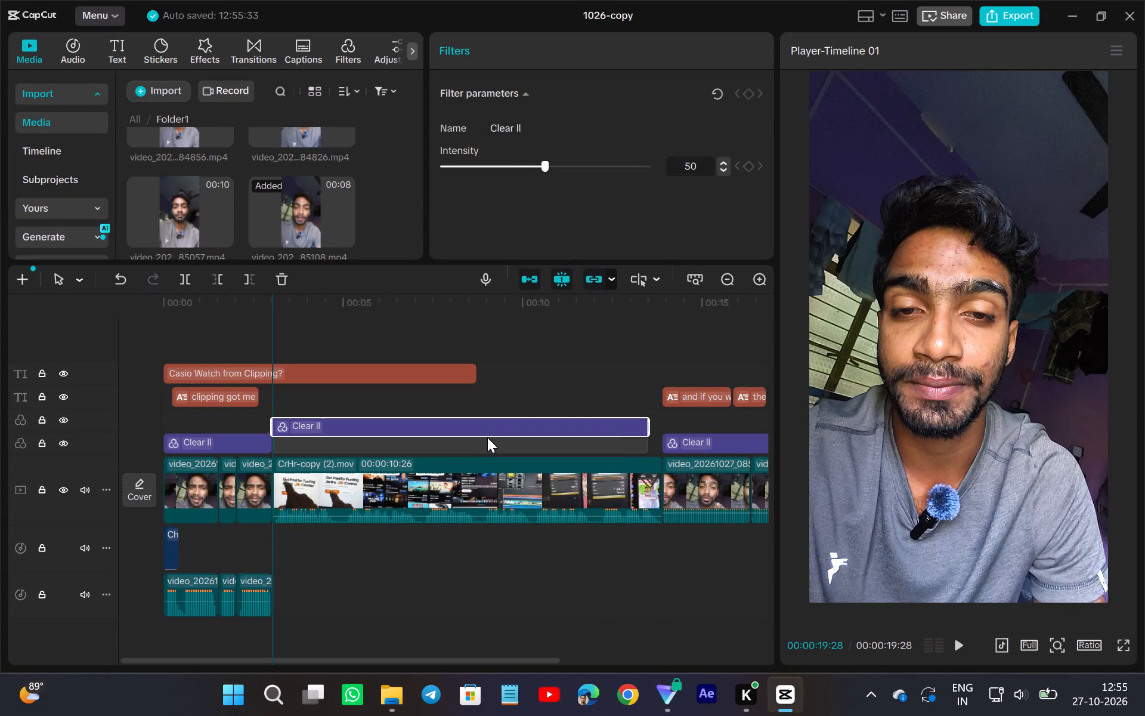
left_click_drag(487, 437, 488, 440)
left_click_drag(649, 437, 677, 453)
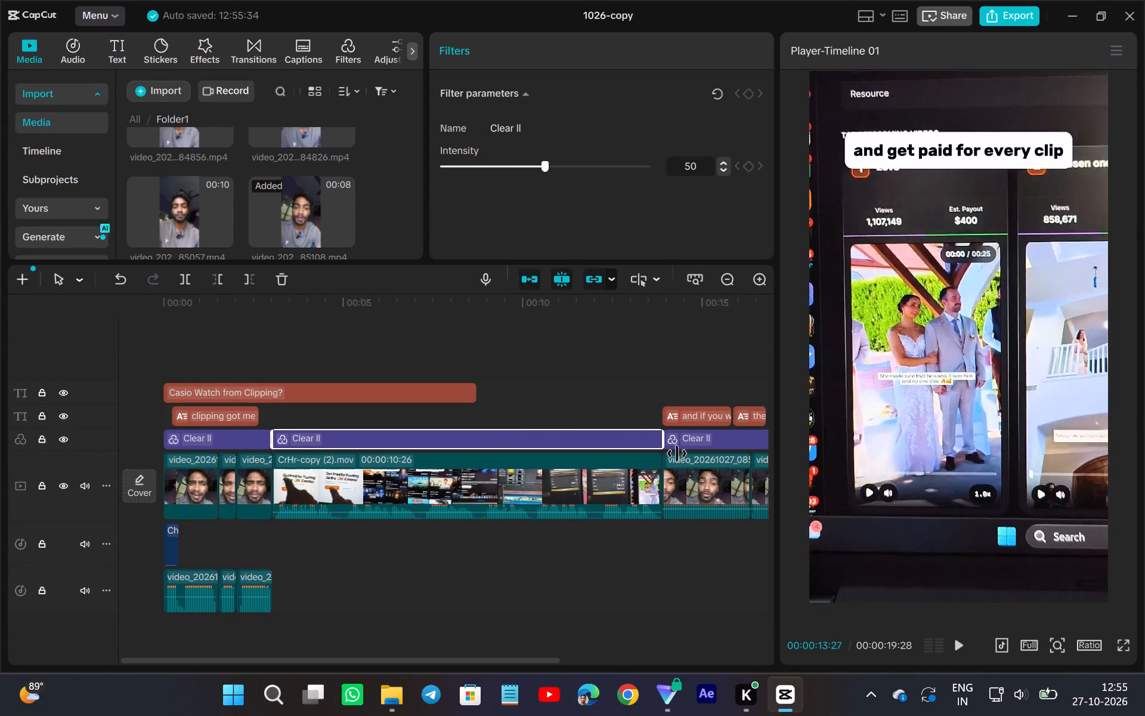
left_click_drag(677, 453, 695, 458)
Play the video from the start to review the opening cuts and their enhanced audio.
left_click(138, 535)
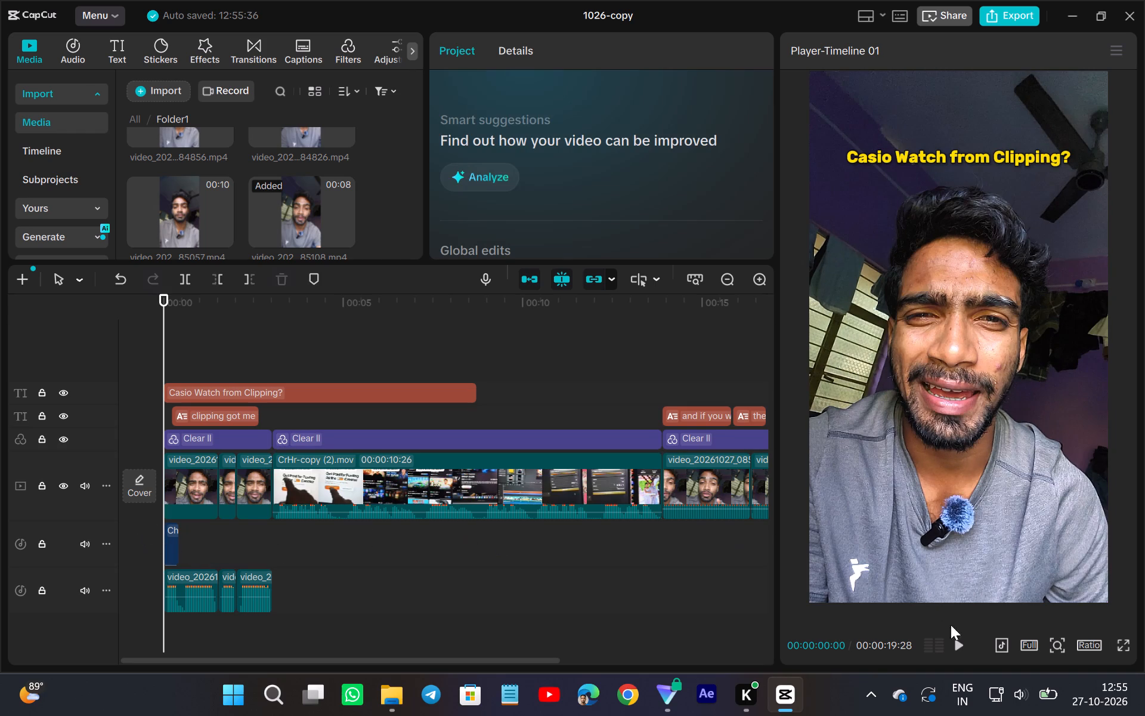
left_click(959, 641)
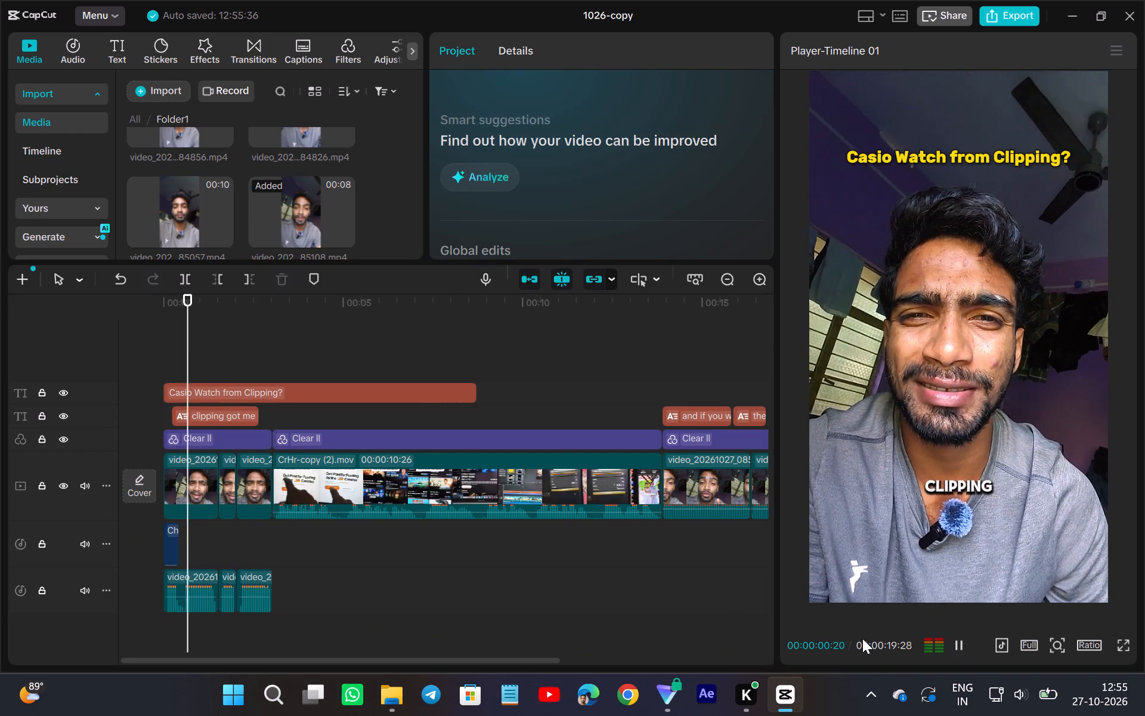
left_click(116, 537)
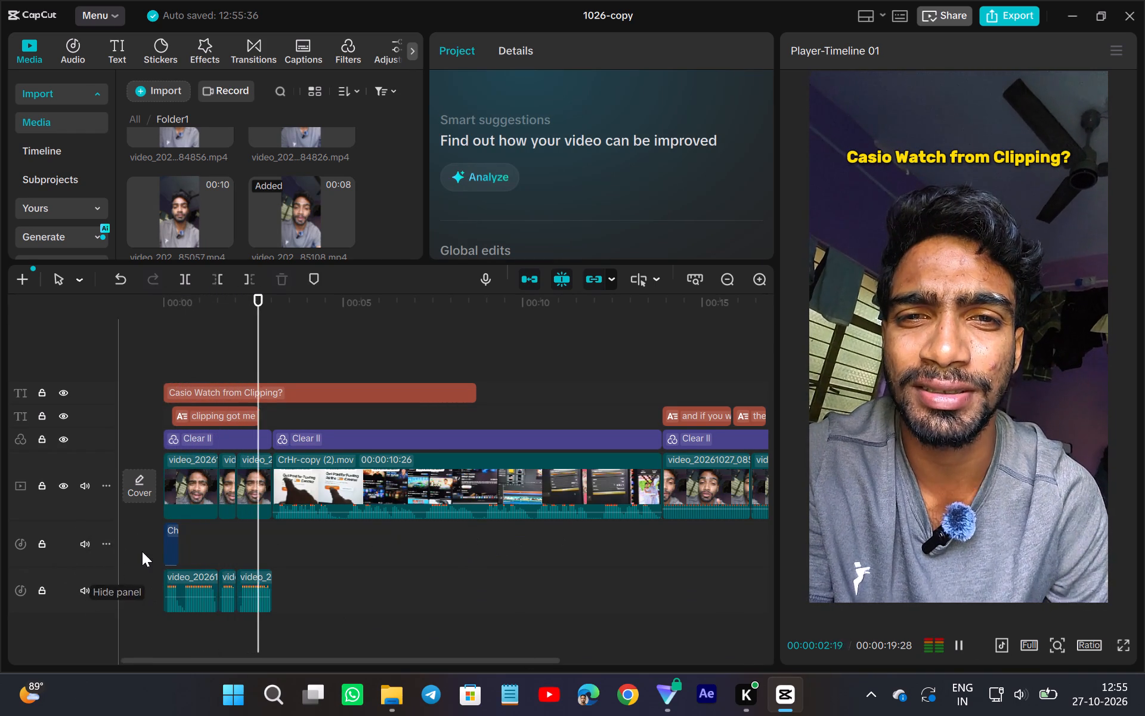
left_click(142, 551)
left_click(961, 641)
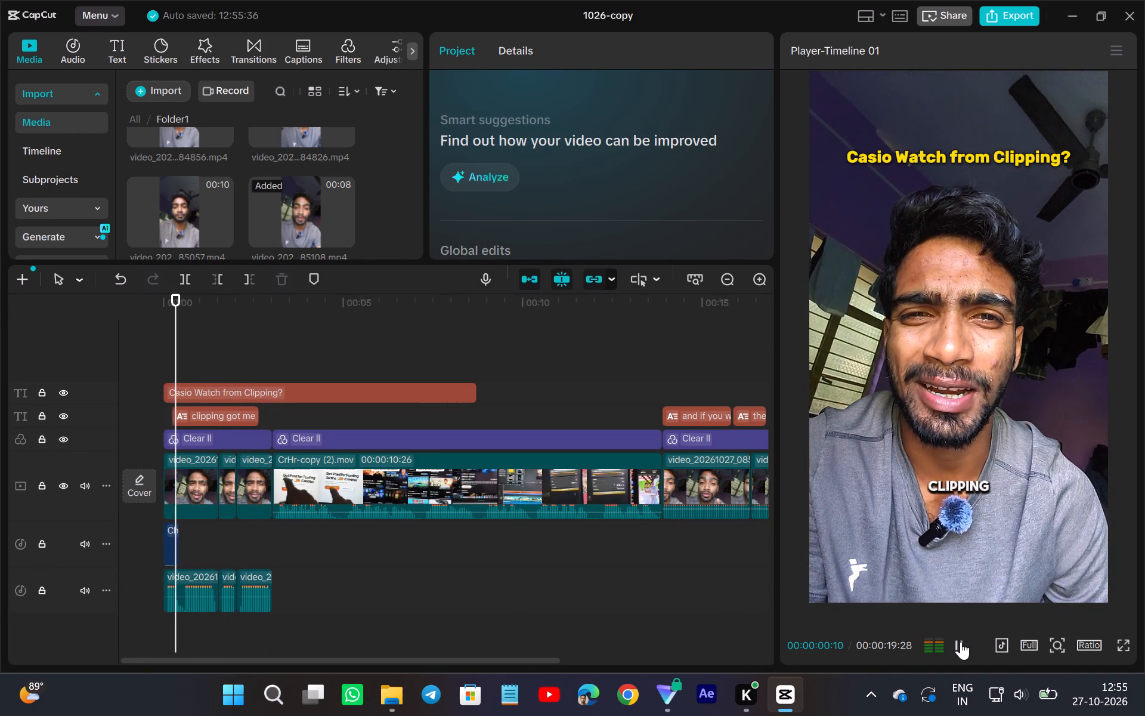
left_click(135, 537)
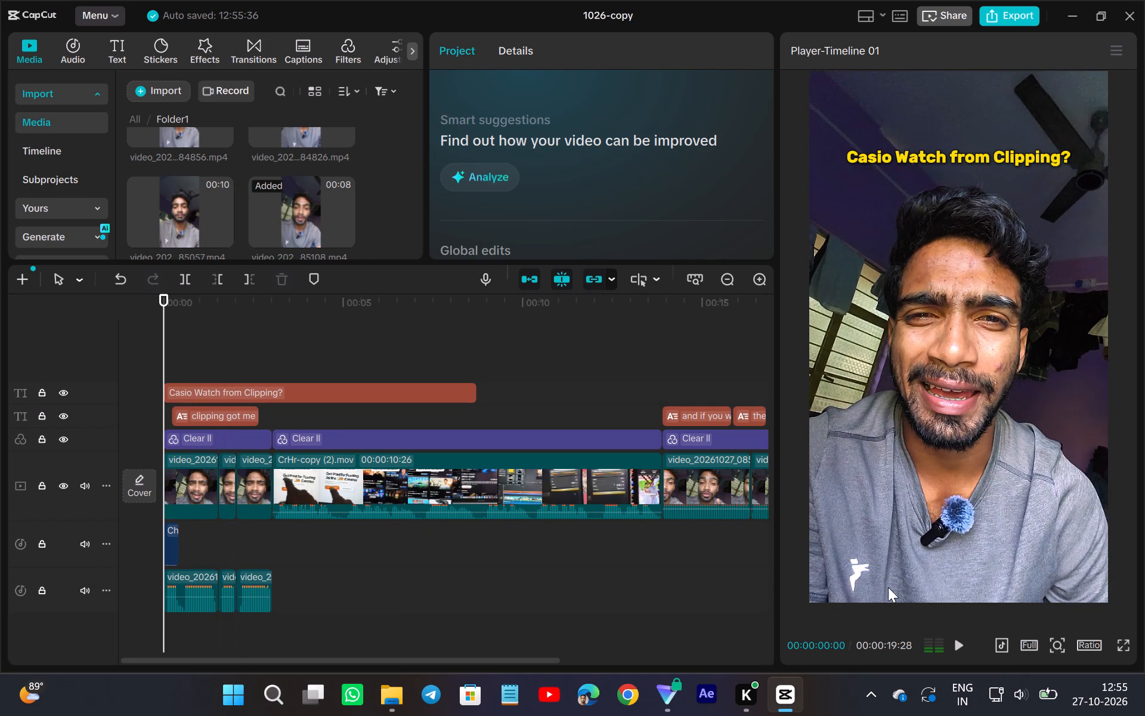
left_click(969, 643)
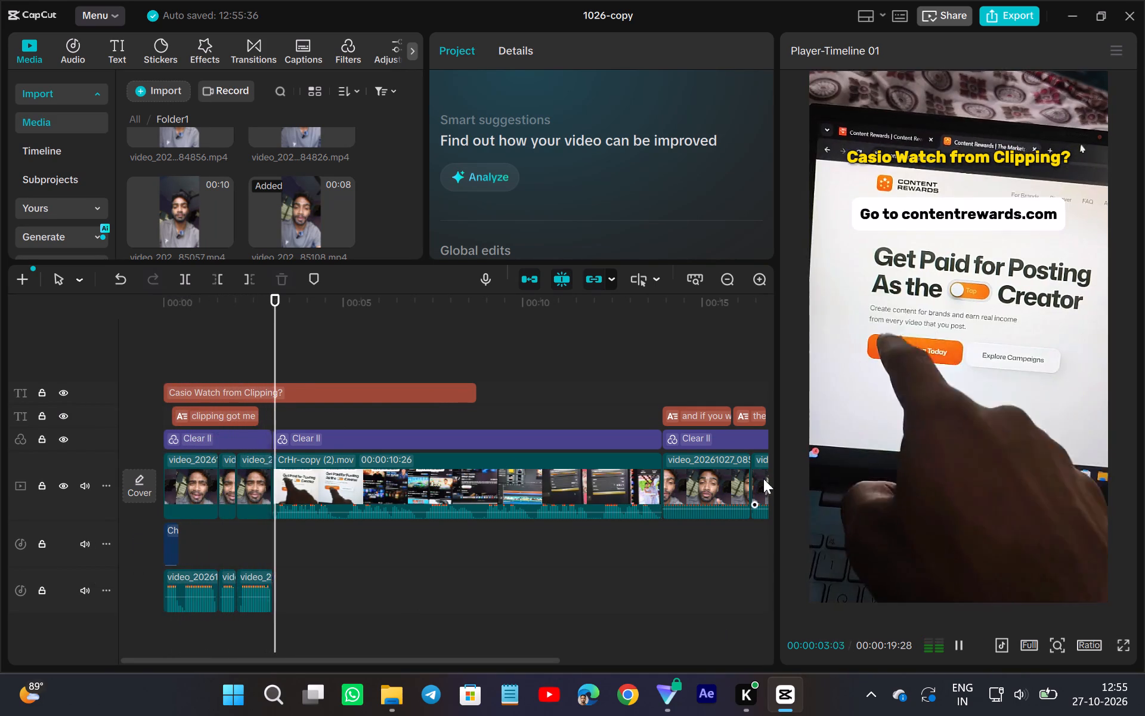
Add the favourite Glare transition at the cut between the last opening clip and CrHr-copy (2).mov.
left_click(273, 526)
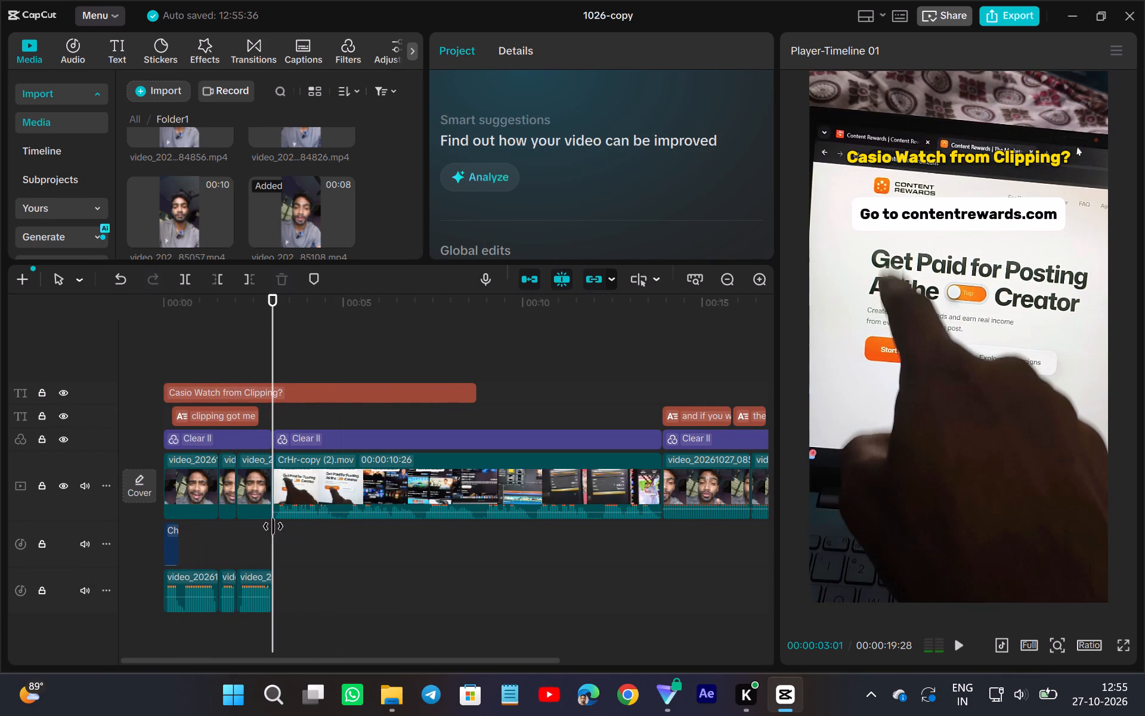
left_click(271, 483)
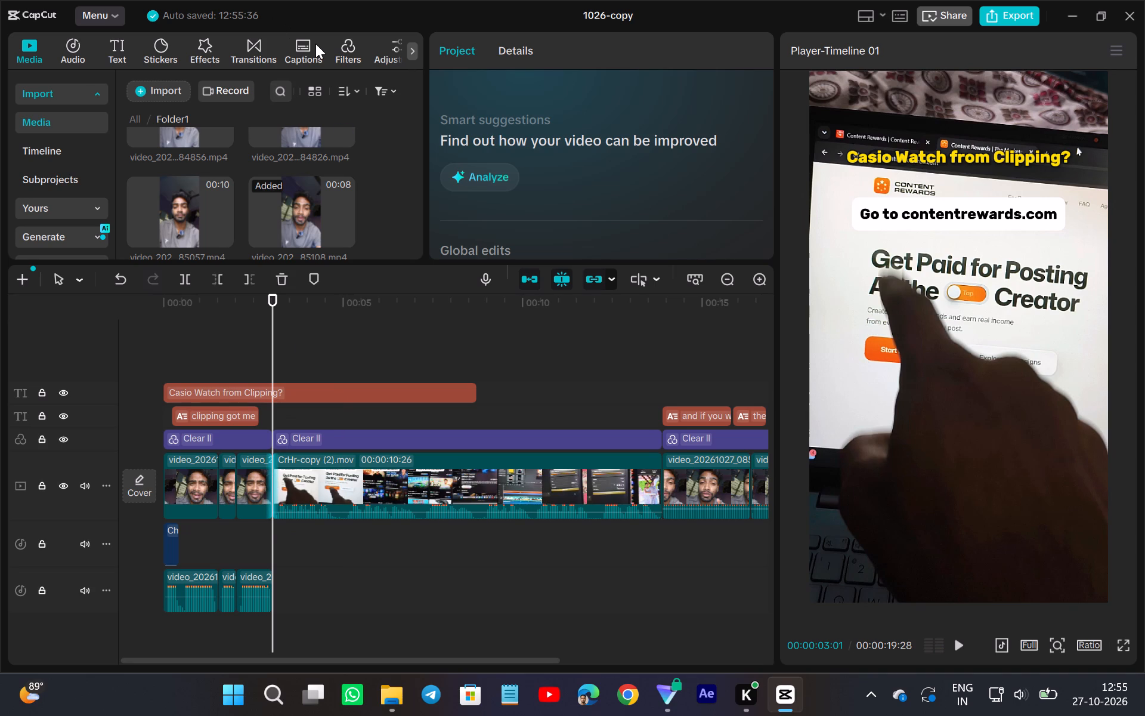
left_click(265, 55)
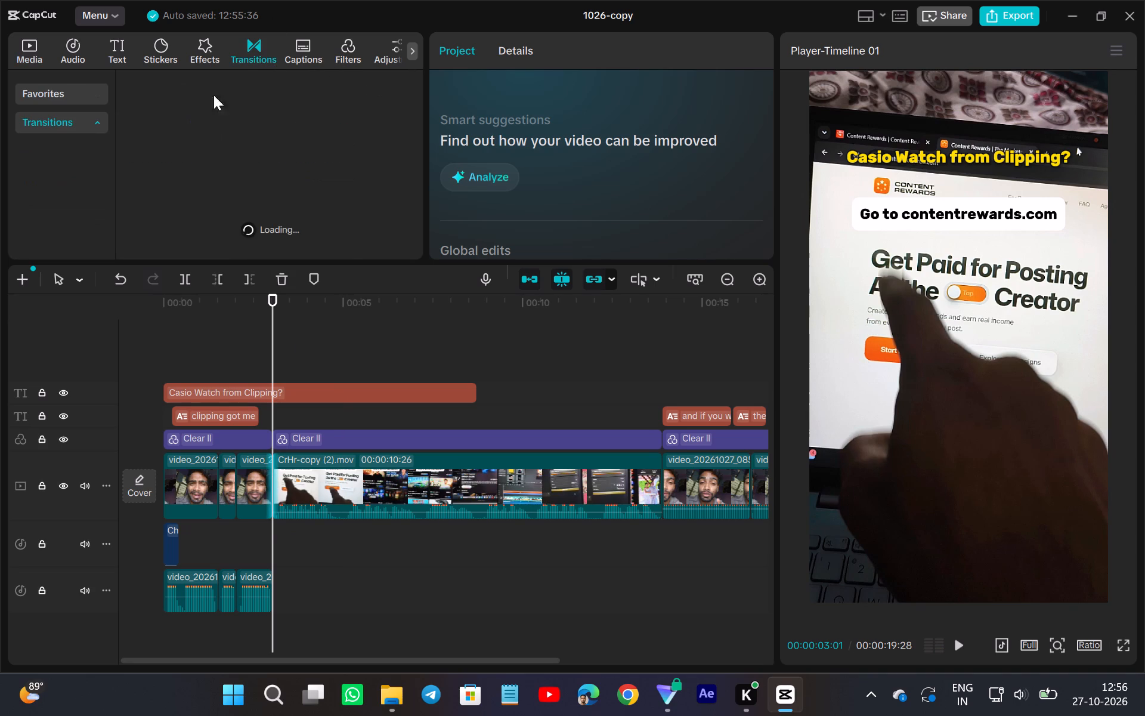
left_click(72, 93)
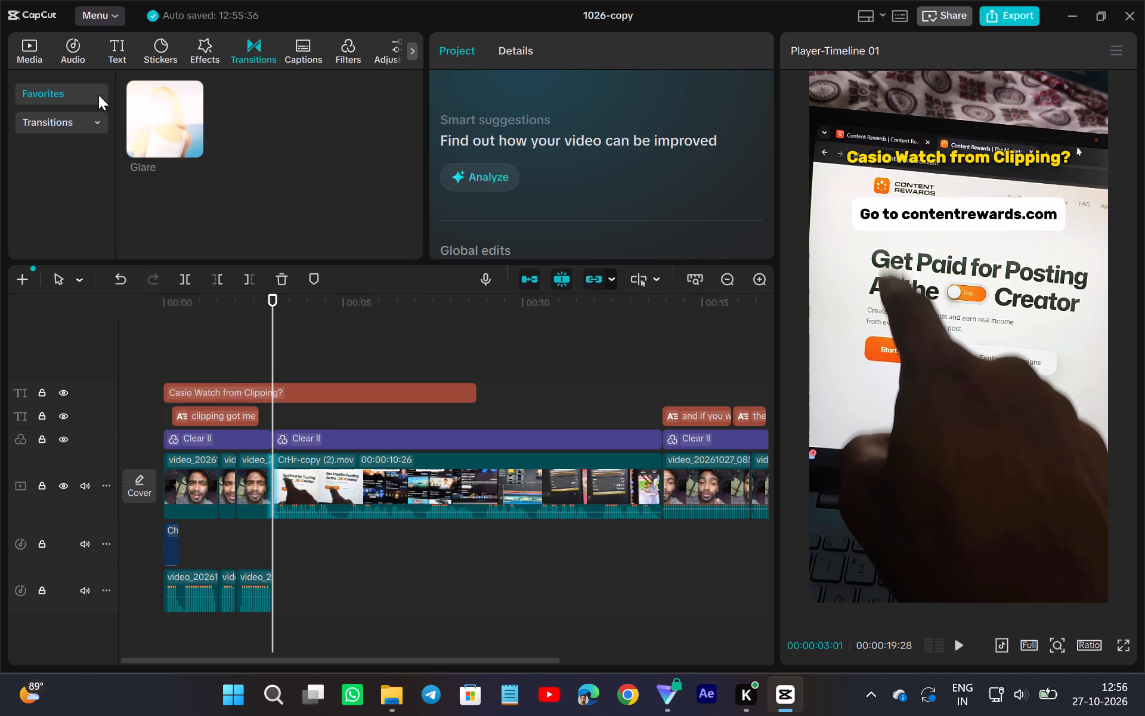
left_click_drag(172, 115, 267, 500)
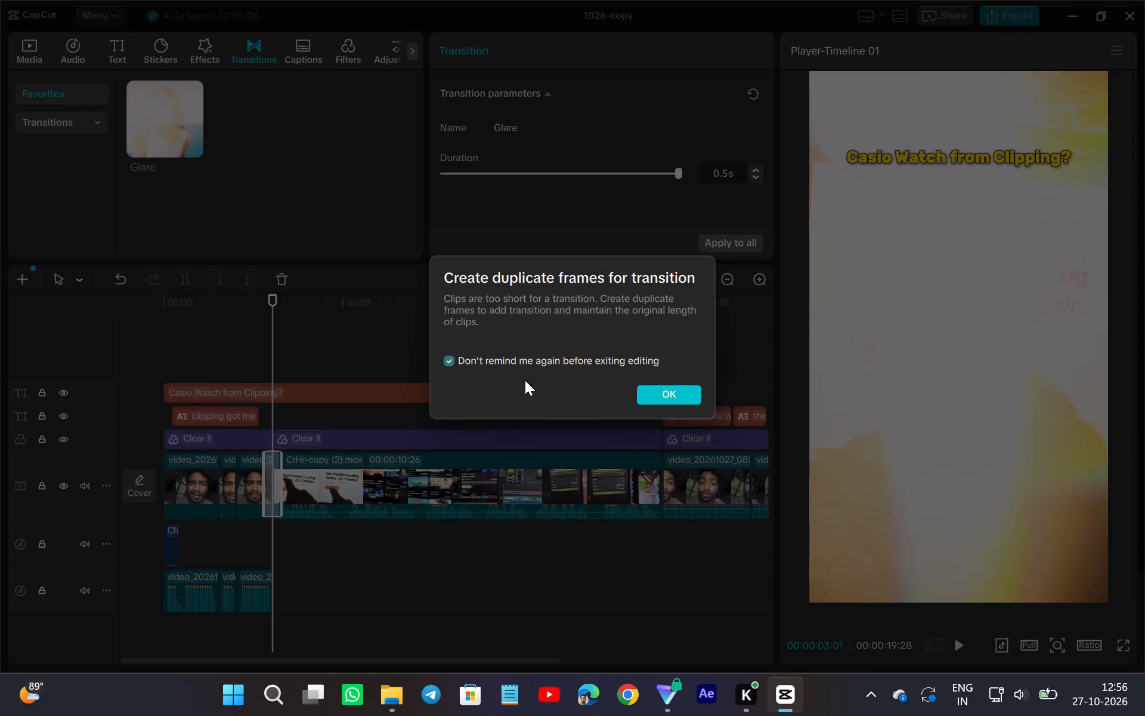
left_click(668, 386)
Shorten the Glare transition's duration to 0.3 s.
left_click(755, 174)
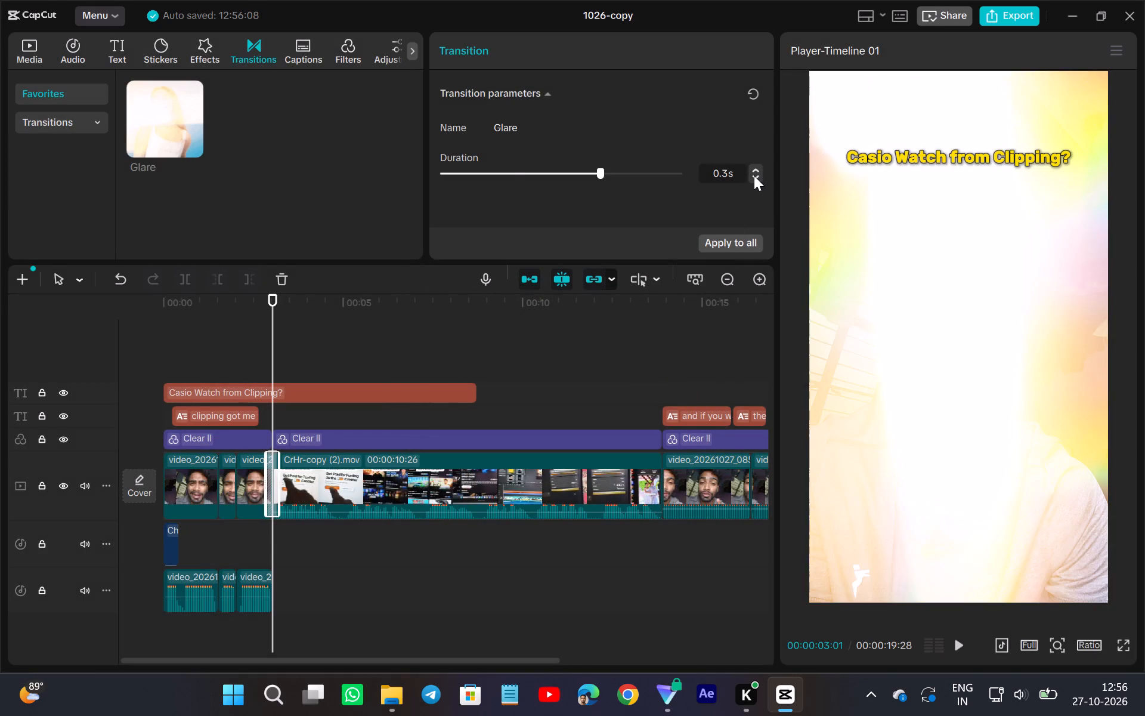
left_click(754, 175)
left_click_drag(515, 175, 566, 186)
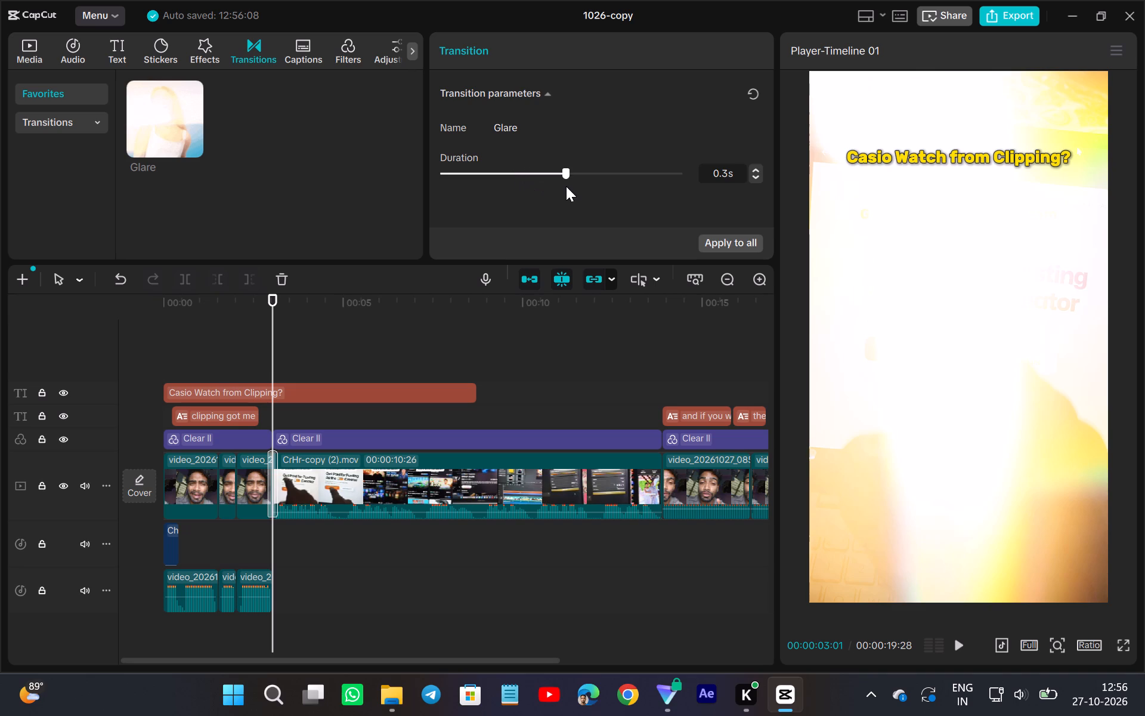
left_click_drag(566, 186, 566, 187)
scroll(395, 311, "down", 1)
Place the favourite camera shutter click sound effect on the upper audio track, ending at the start of CrHr-copy (2).mov.
left_click(65, 50)
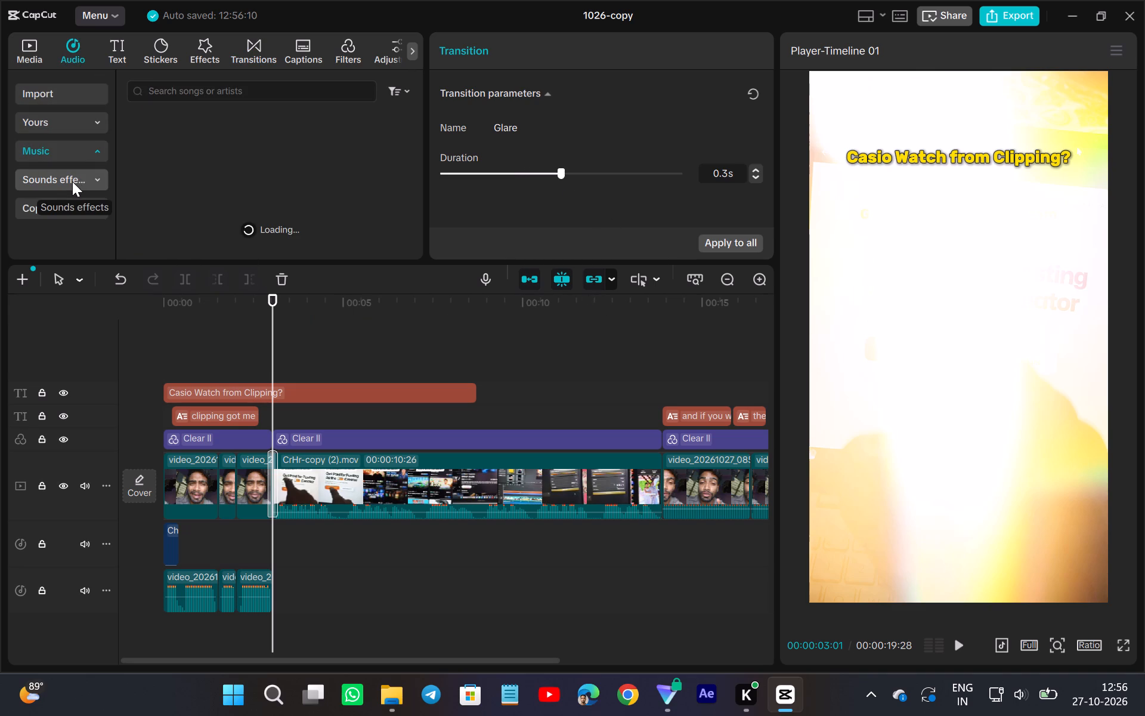
left_click(45, 181)
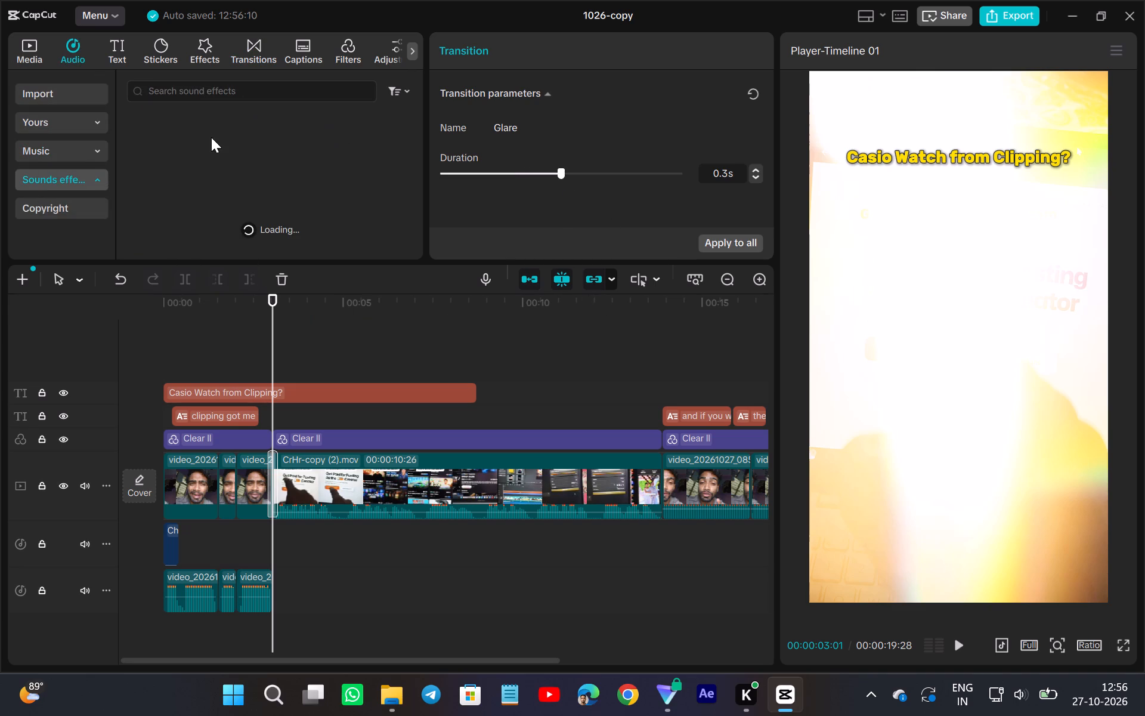
left_click(101, 174)
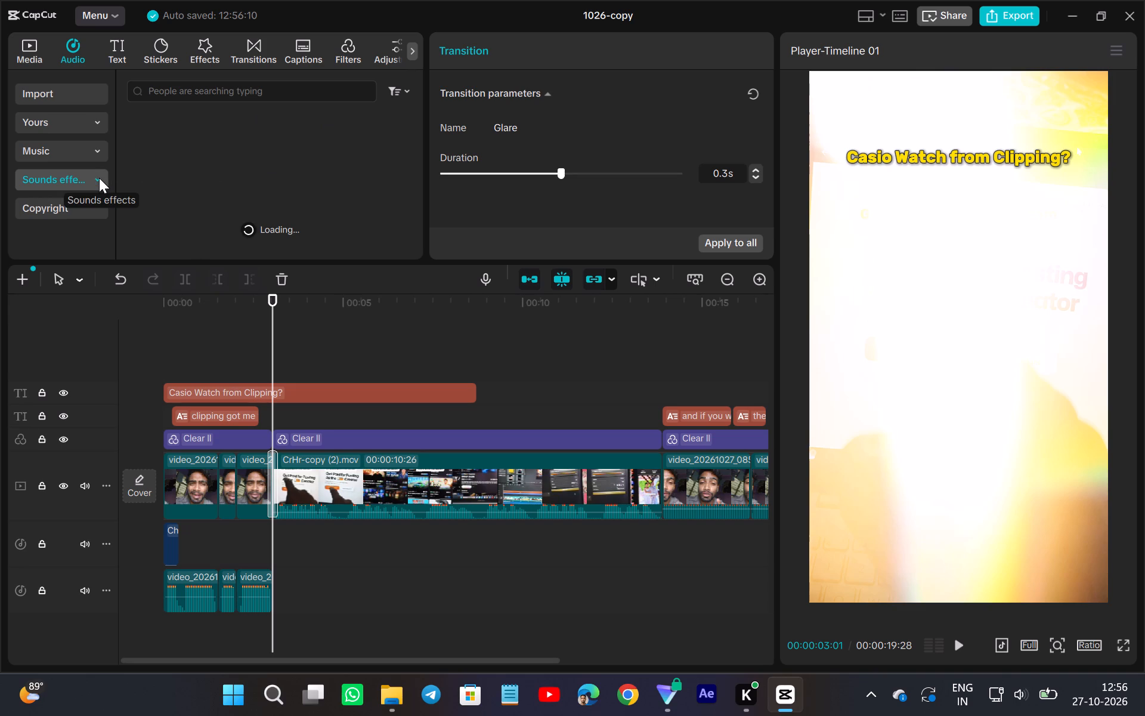
left_click(98, 178)
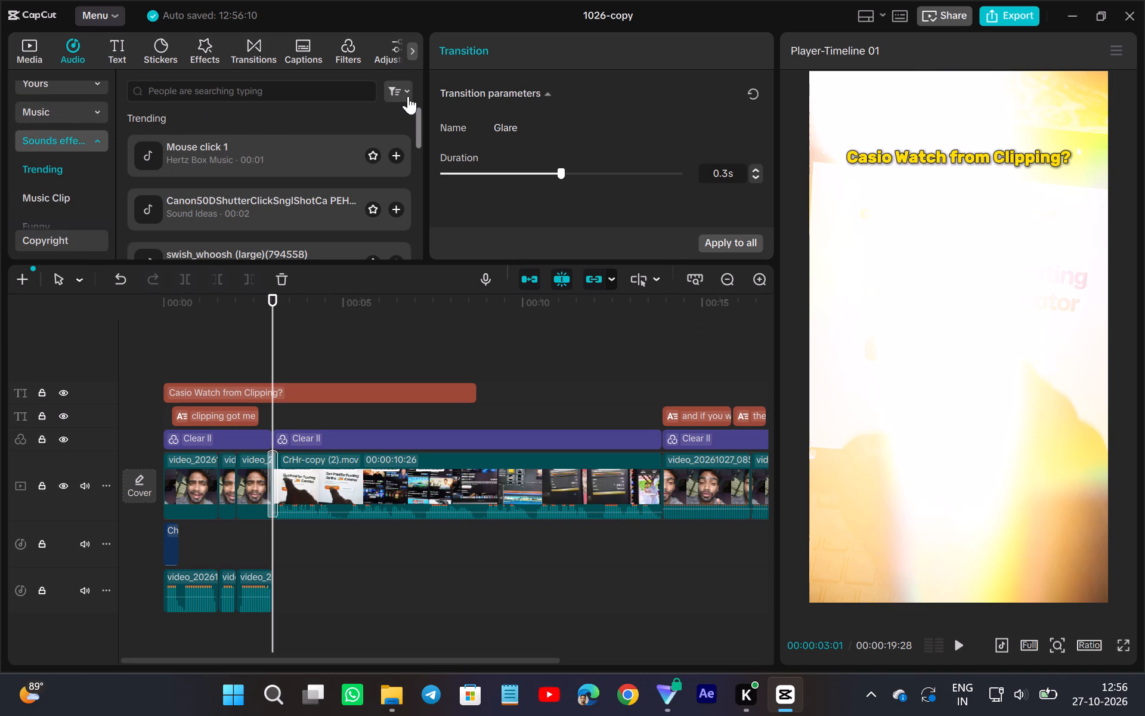
scroll(64, 145, "up", 1)
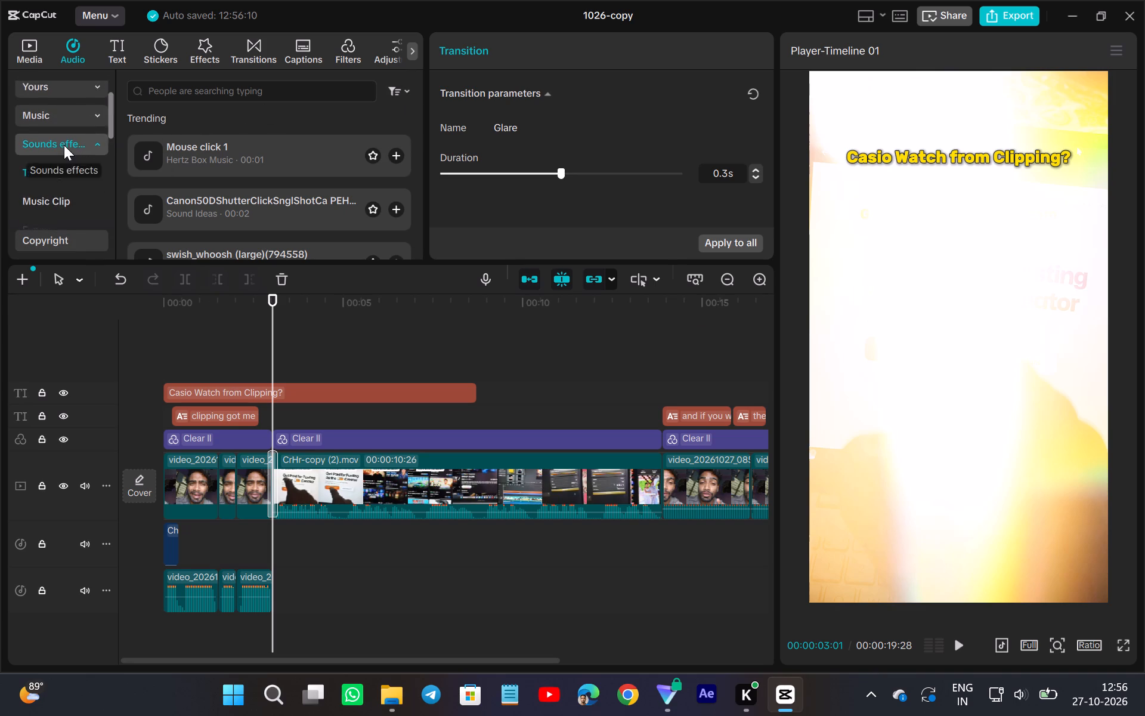
scroll(64, 145, "up", 1)
left_click(67, 156)
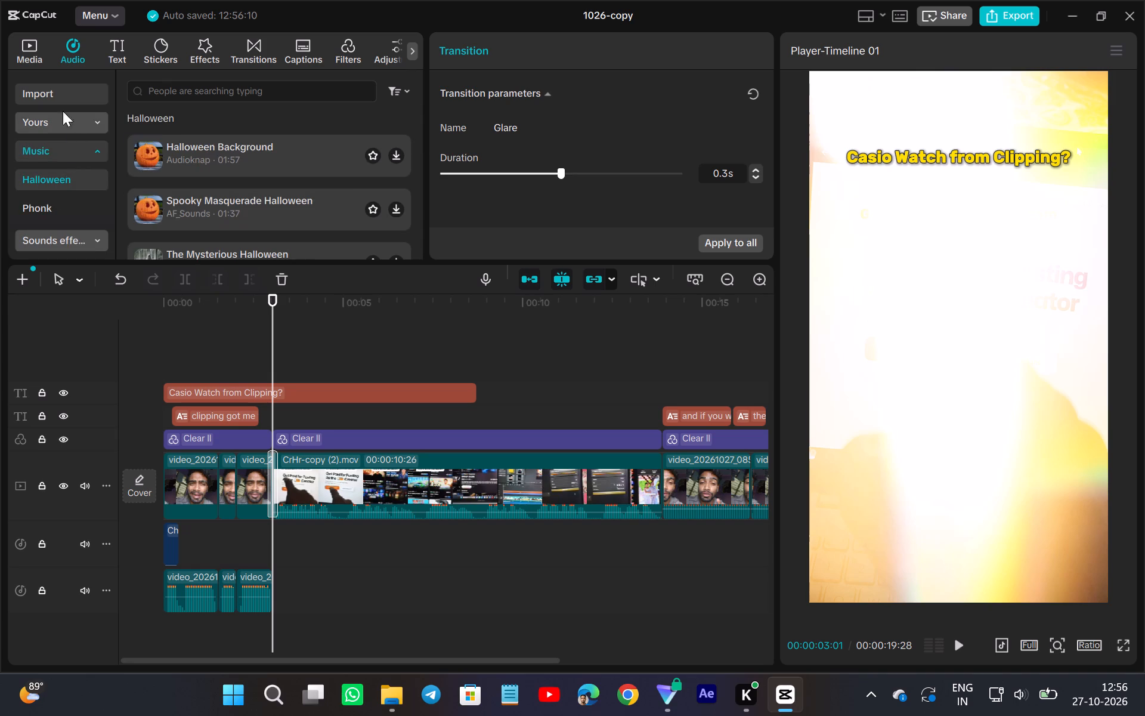
left_click(61, 100)
left_click(60, 124)
left_click(226, 94)
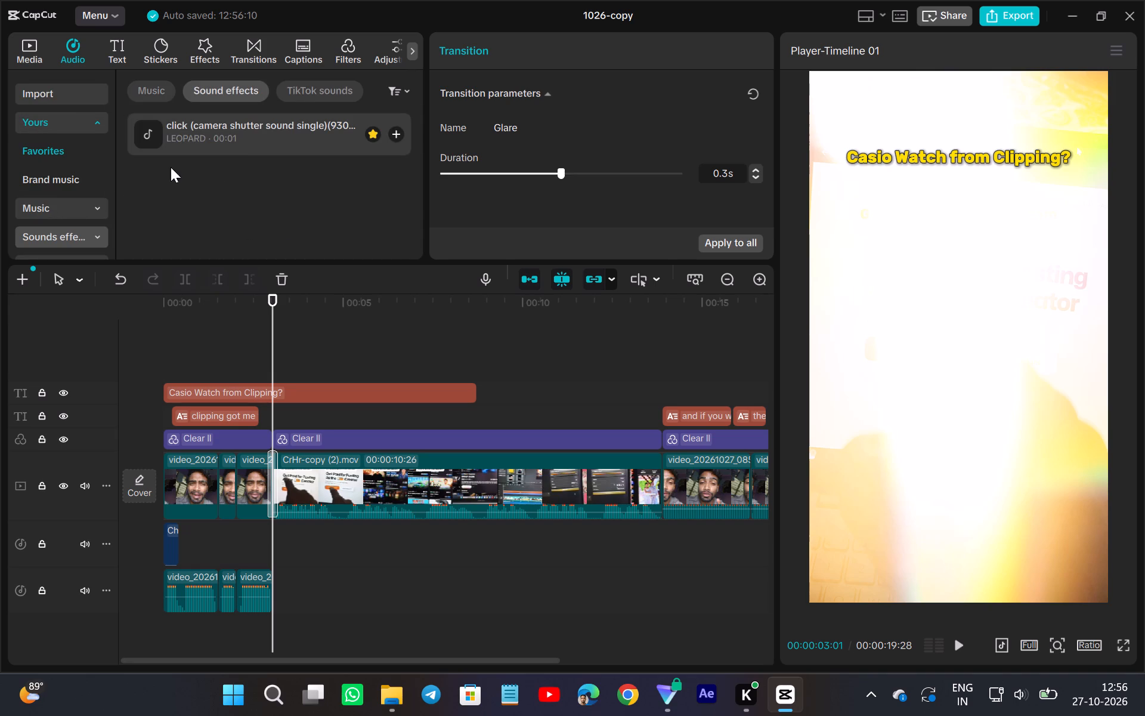
left_click(404, 129)
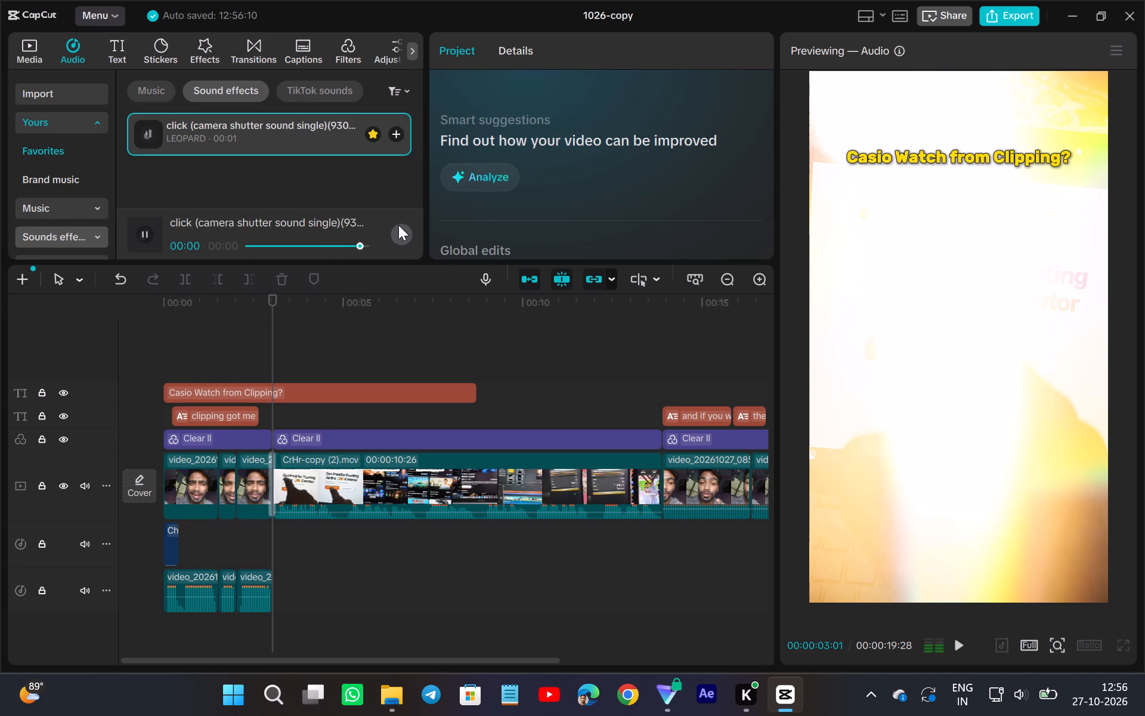
left_click_drag(333, 136, 276, 616)
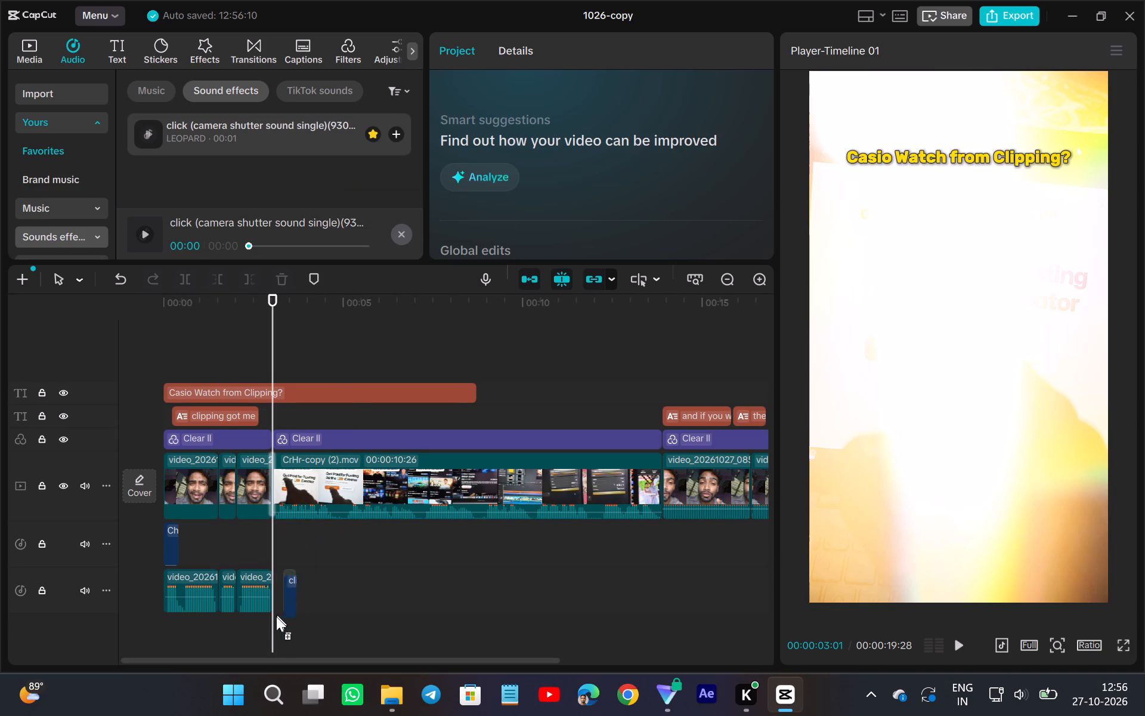
left_click_drag(276, 616, 270, 629)
scroll(281, 601, "down", 1)
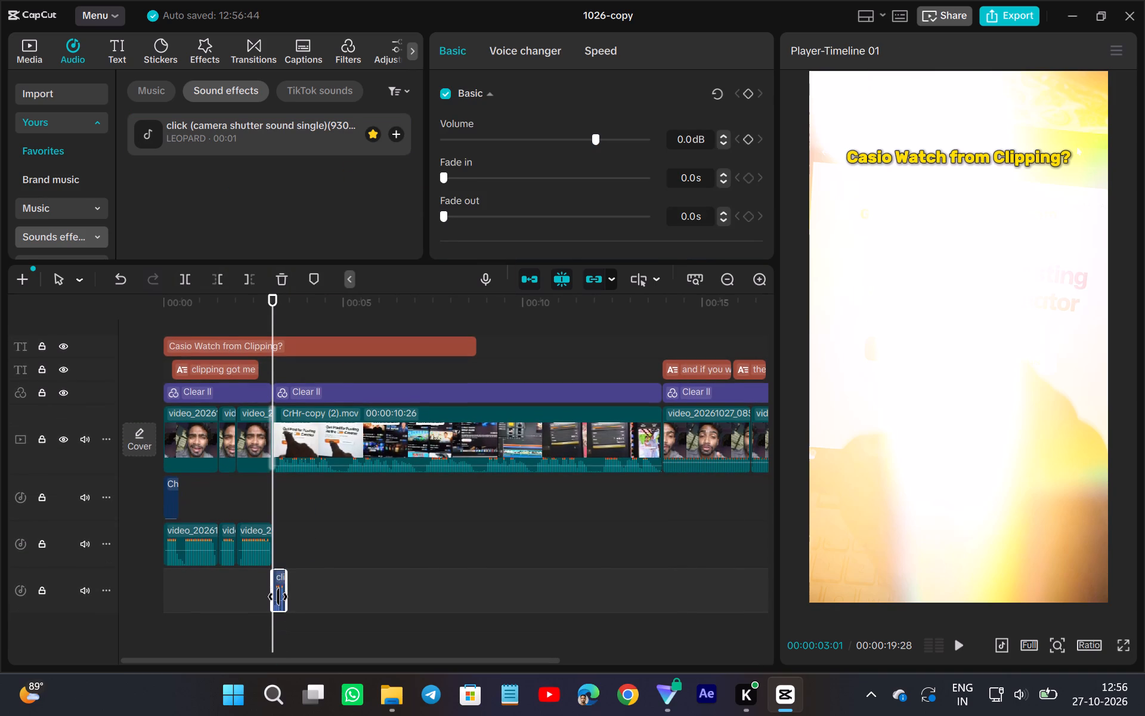
left_click_drag(278, 586, 265, 494)
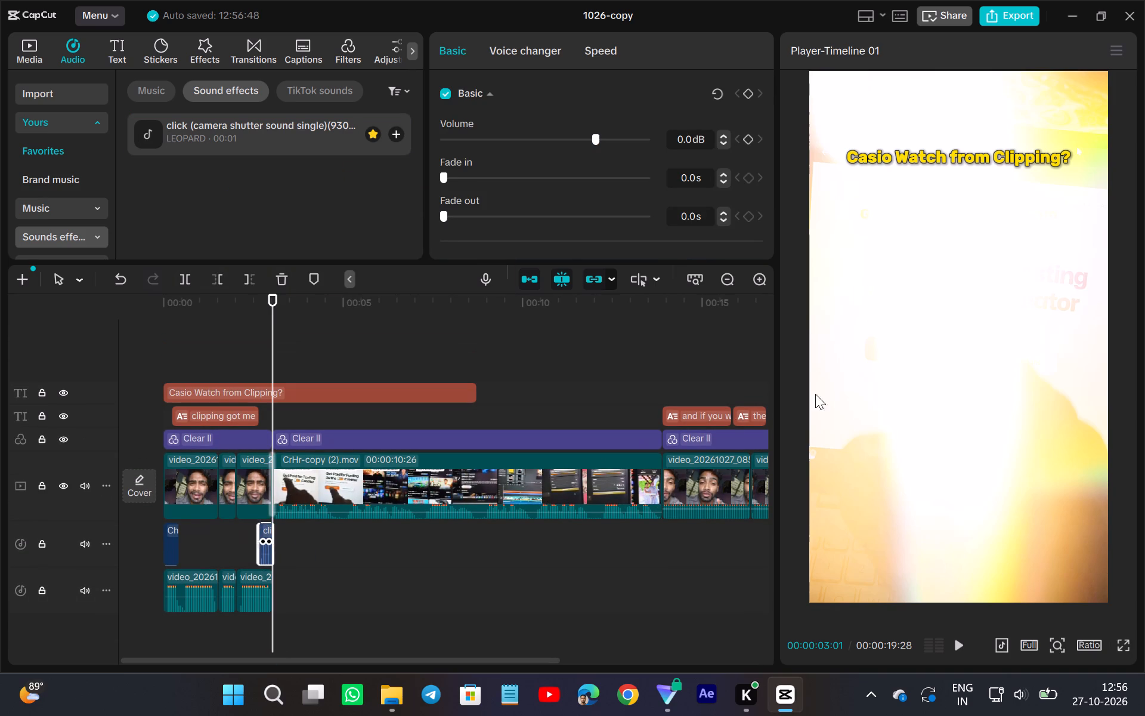
Trim both ends of the camera shutter sound and move it beneath the Glare transition.
triple_click(765, 274)
left_click(763, 274)
scroll(472, 523, "up", 1)
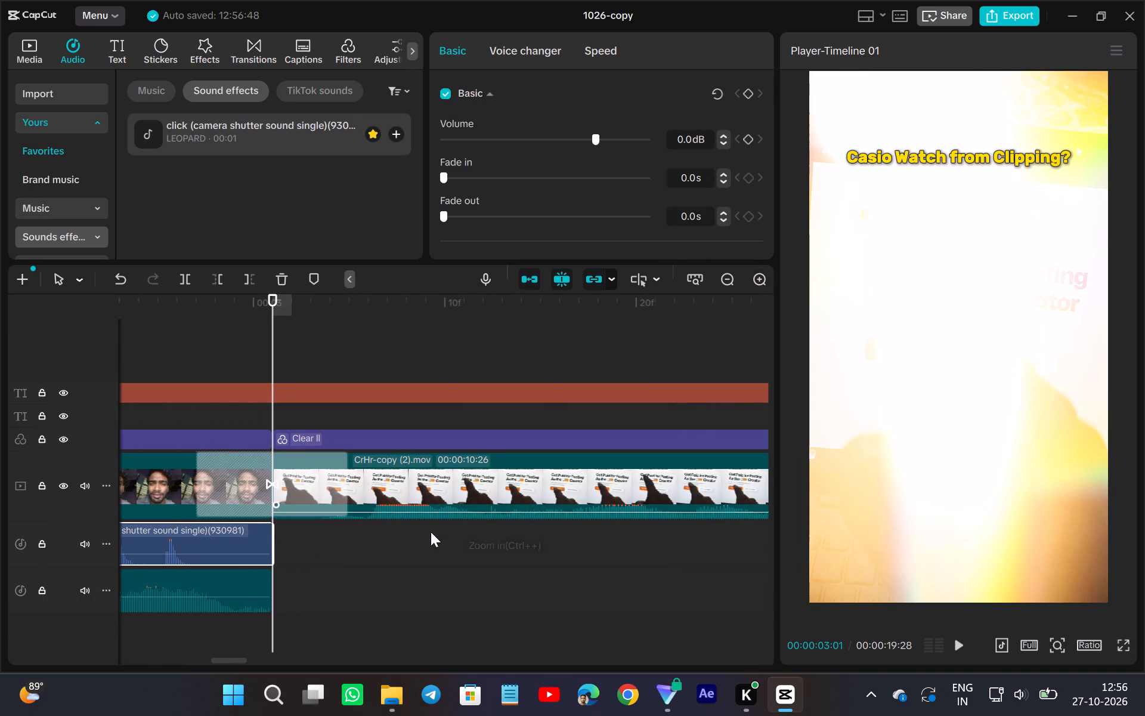
scroll(287, 543, "right", 1)
left_click_drag(349, 539, 268, 585)
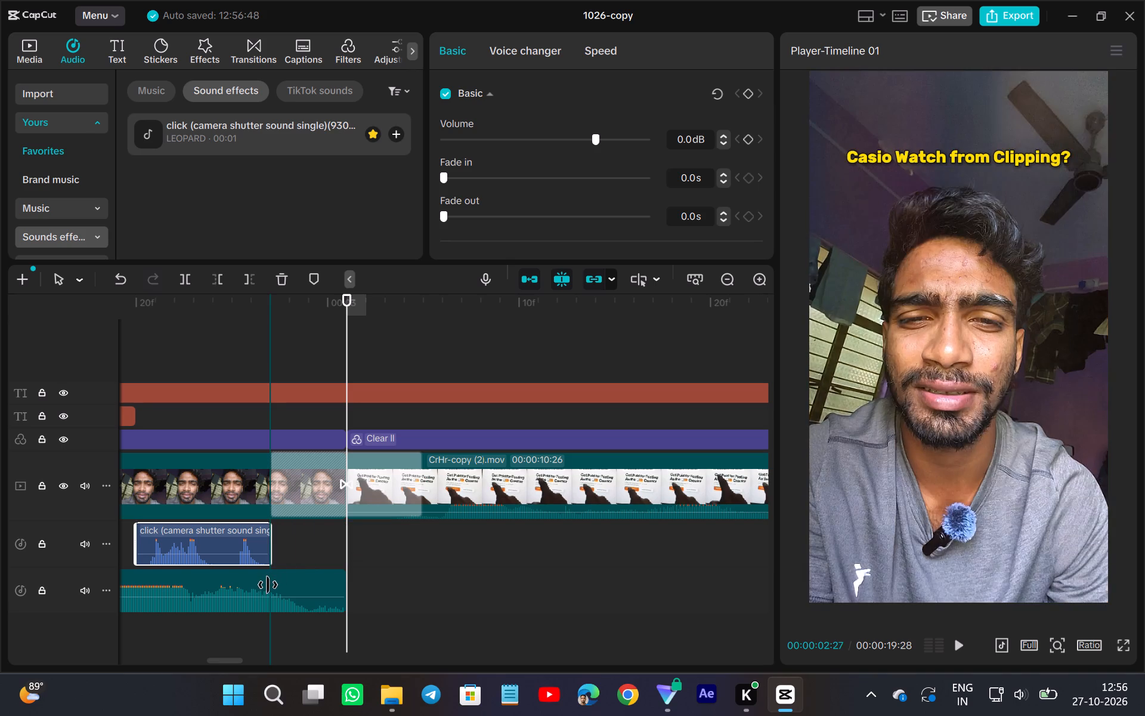
left_click_drag(268, 585, 267, 585)
left_click_drag(141, 532, 152, 541)
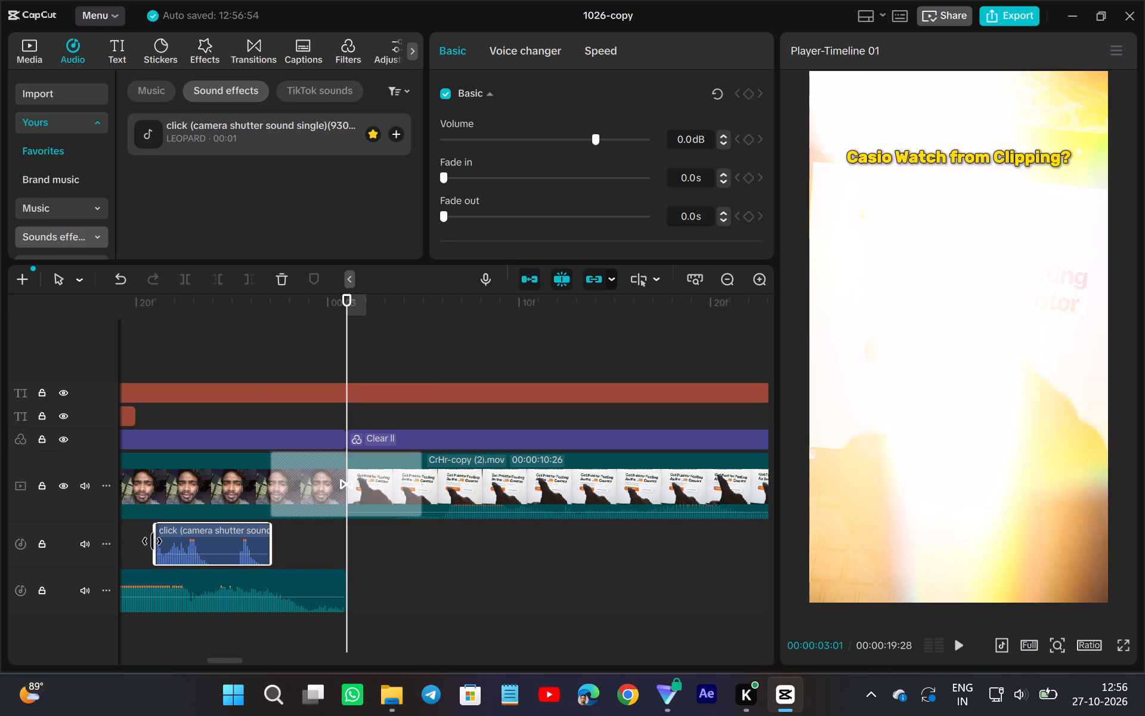
left_click_drag(154, 530, 154, 554)
left_click_drag(204, 548, 336, 548)
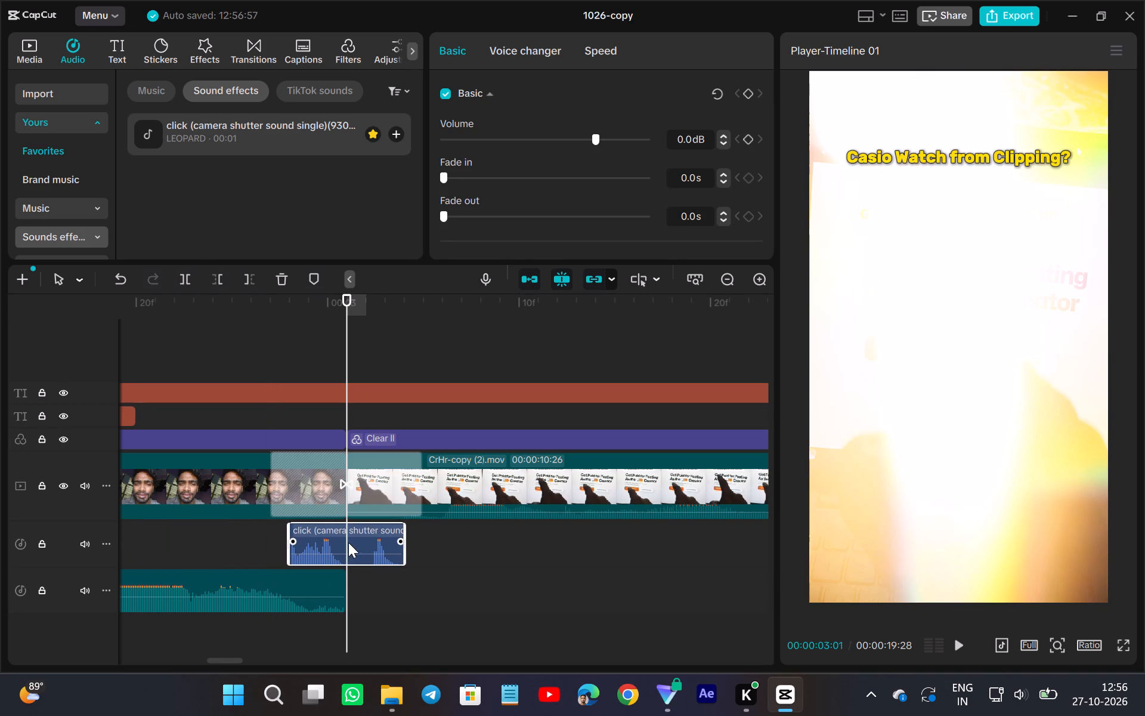
Play the video across the Glare transition to check the shutter sound's timing and the audio that follows.
left_click(224, 550)
left_click(967, 646)
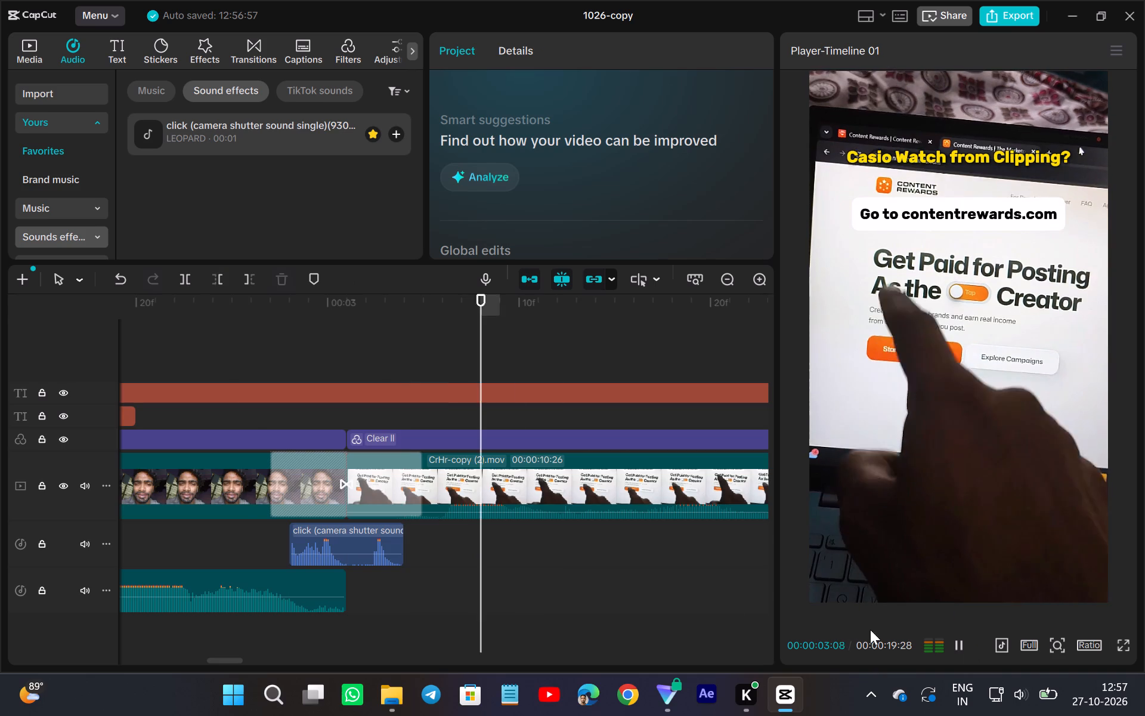
scroll(431, 581, "down", 7, "ctrl")
left_click(317, 574)
scroll(342, 575, "down", 12, "ctrl")
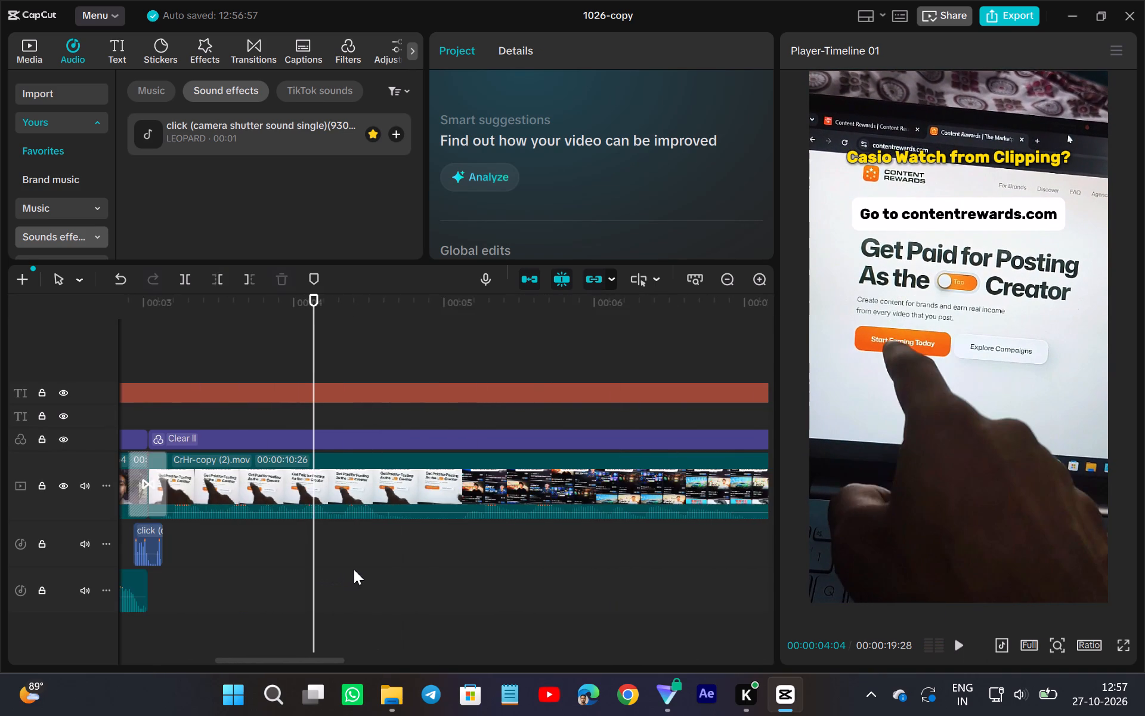
scroll(335, 569, "down", 6, "ctrl")
left_click(139, 553)
left_click(952, 638)
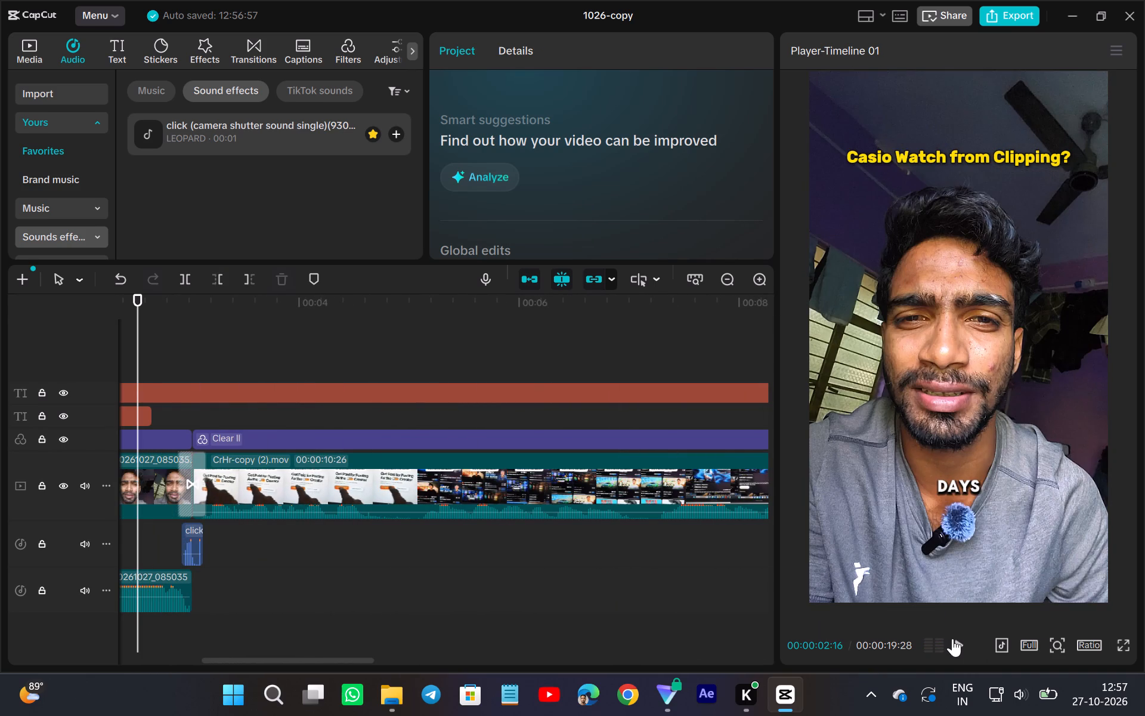
scroll(934, 631, "up", 1)
scroll(588, 608, "down", 1)
Raise the volume of CrHr-copy (2).mov to 7.7 dB.
left_click(453, 549)
left_click(474, 499)
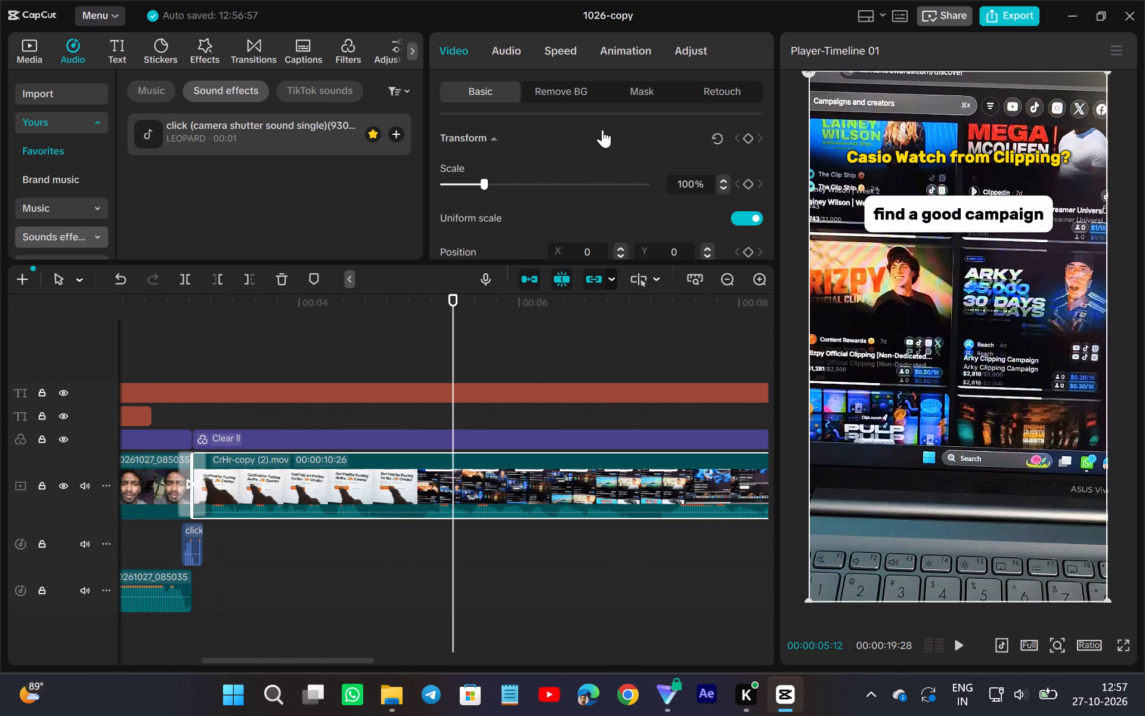
left_click(514, 50)
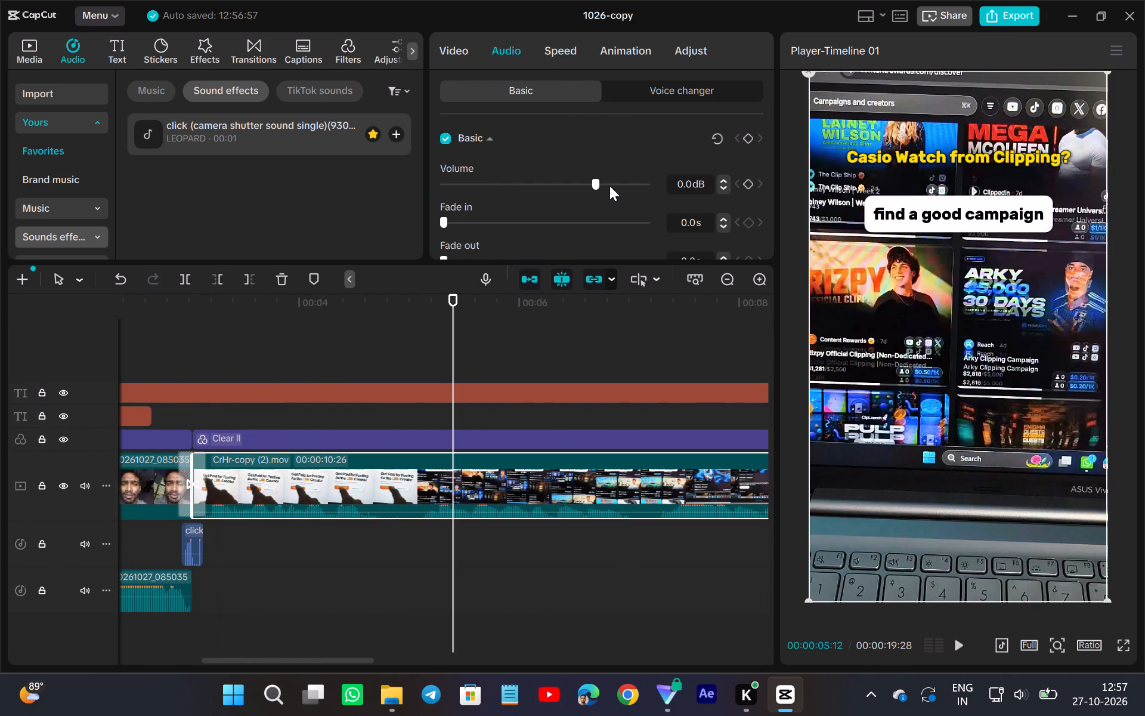
left_click_drag(594, 184, 608, 198)
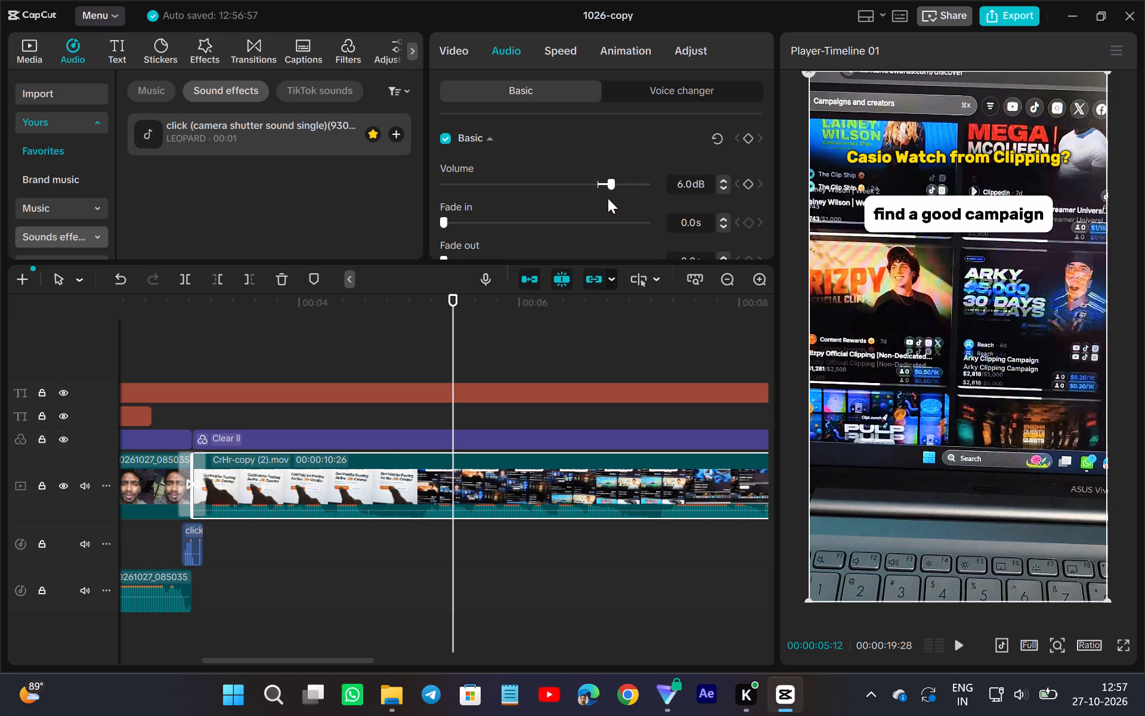
left_click_drag(608, 198, 612, 202)
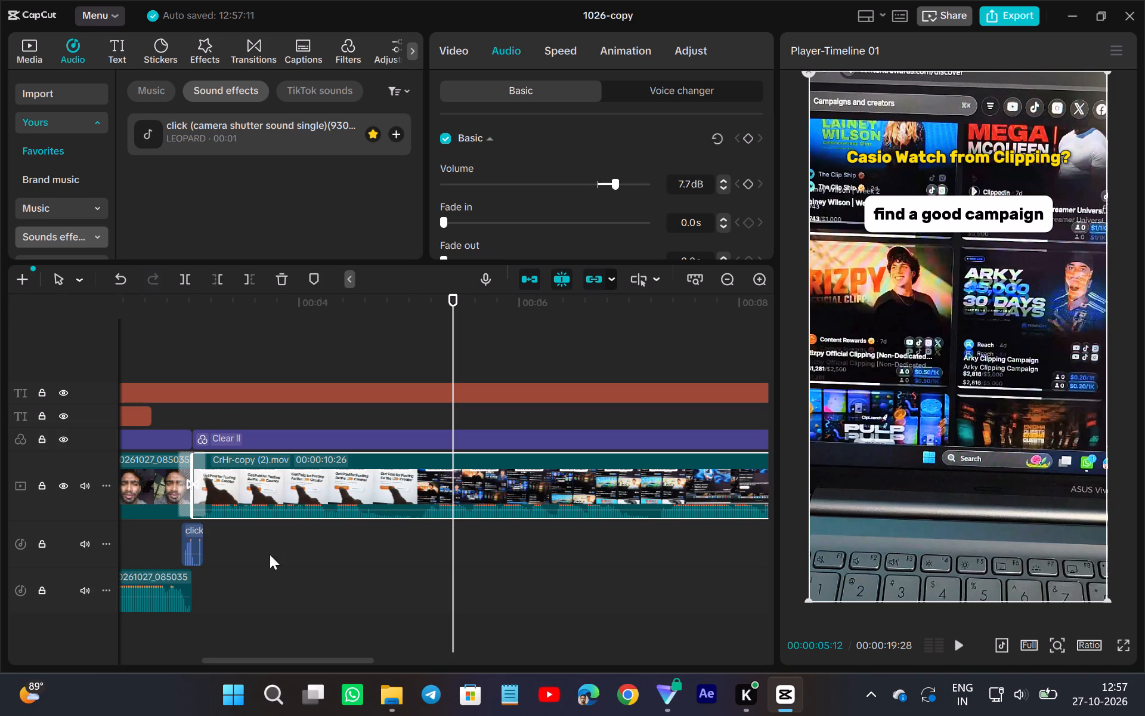
Play the video from just after the Glare transition through CrHr-copy (2).mov to check its raised volume.
left_click(217, 598)
scroll(315, 574, "up", 1)
left_click(966, 641)
scroll(966, 641, "up", 1)
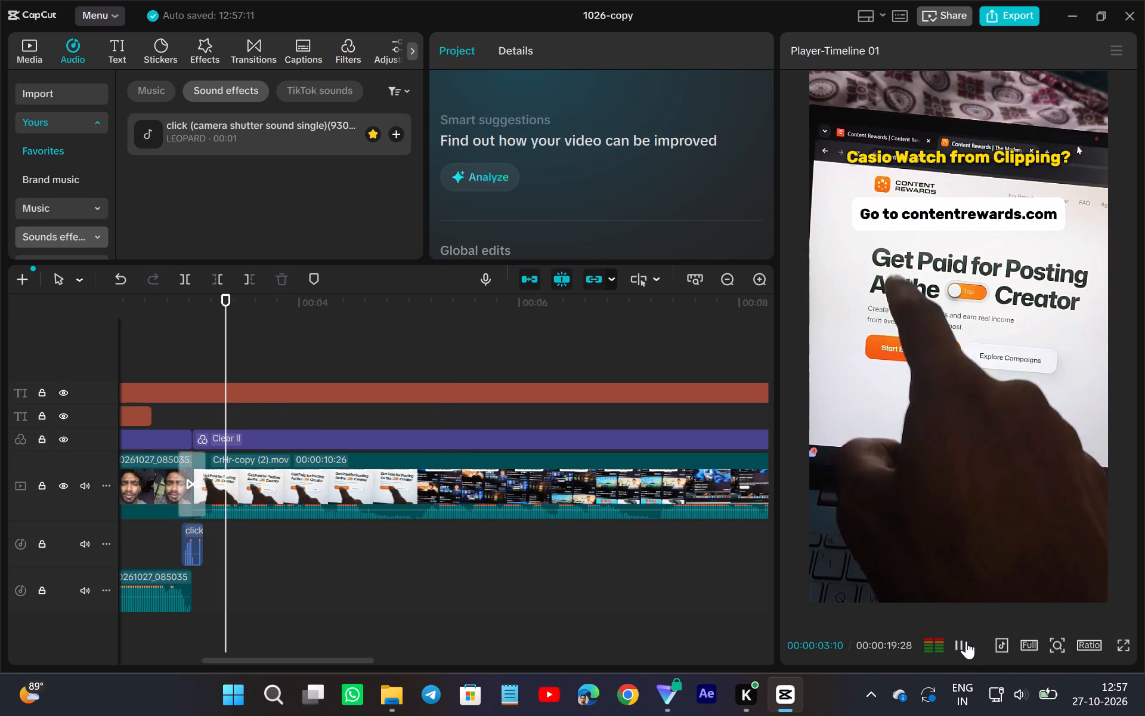
scroll(434, 600, "down", 1)
scroll(386, 578, "down", 6, "ctrl")
scroll(440, 565, "down", 6, "ctrl")
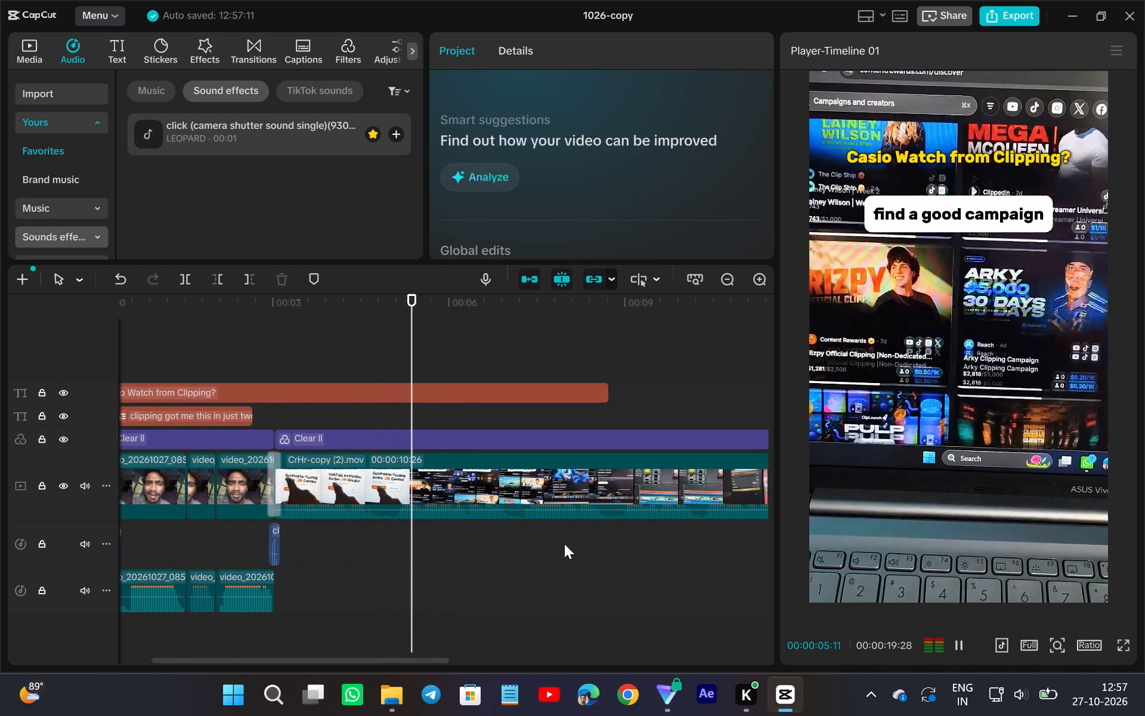
scroll(550, 560, "down", 5, "ctrl")
scroll(424, 544, "down", 7, "ctrl")
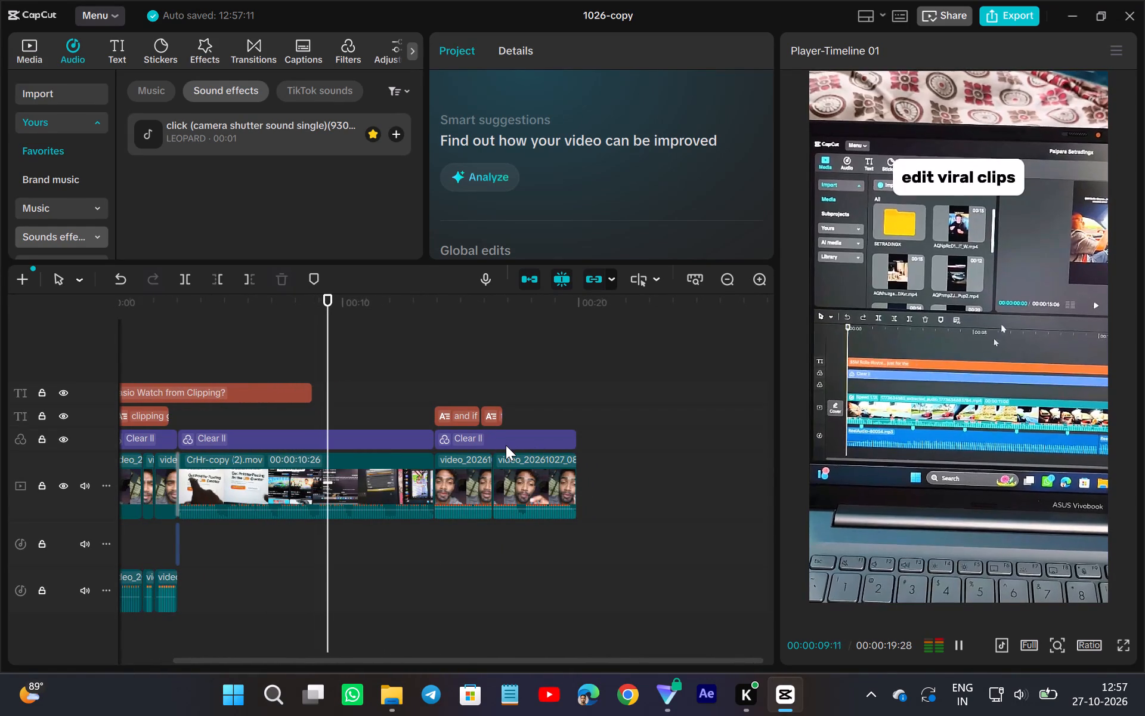
scroll(494, 476, "up", 2)
scroll(482, 503, "down", 1)
scroll(482, 505, "up", 2)
scroll(479, 567, "down", 2)
scroll(479, 570, "up", 1)
scroll(478, 509, "down", 1)
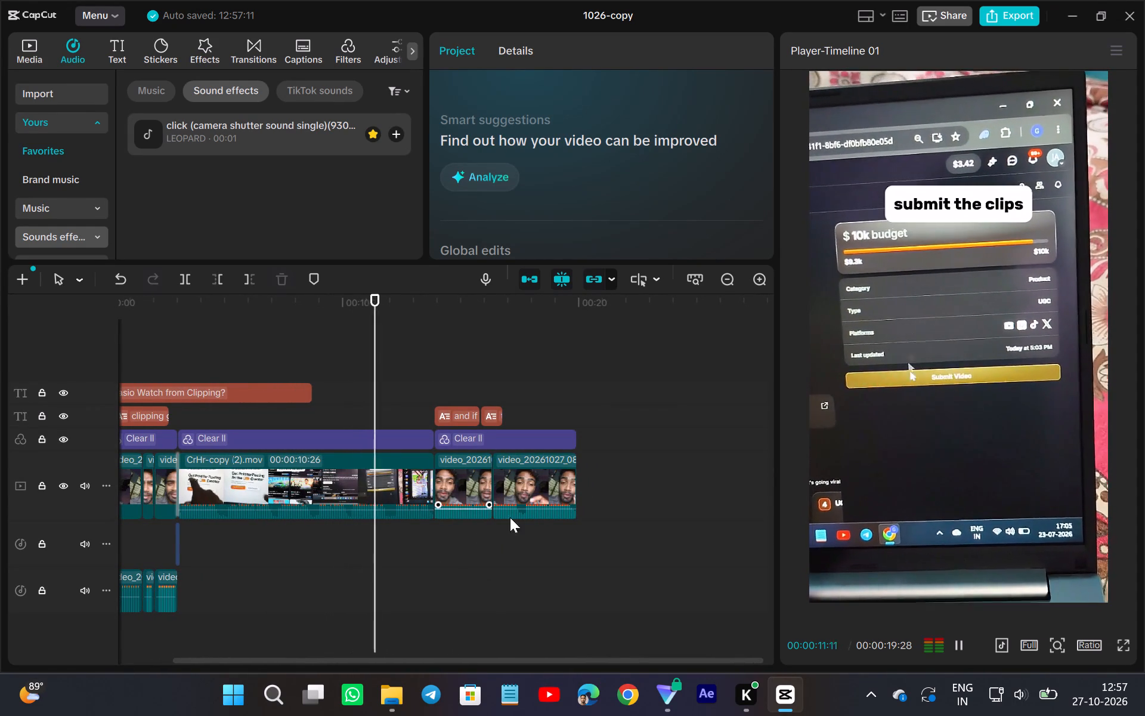
scroll(442, 547, "right", 1)
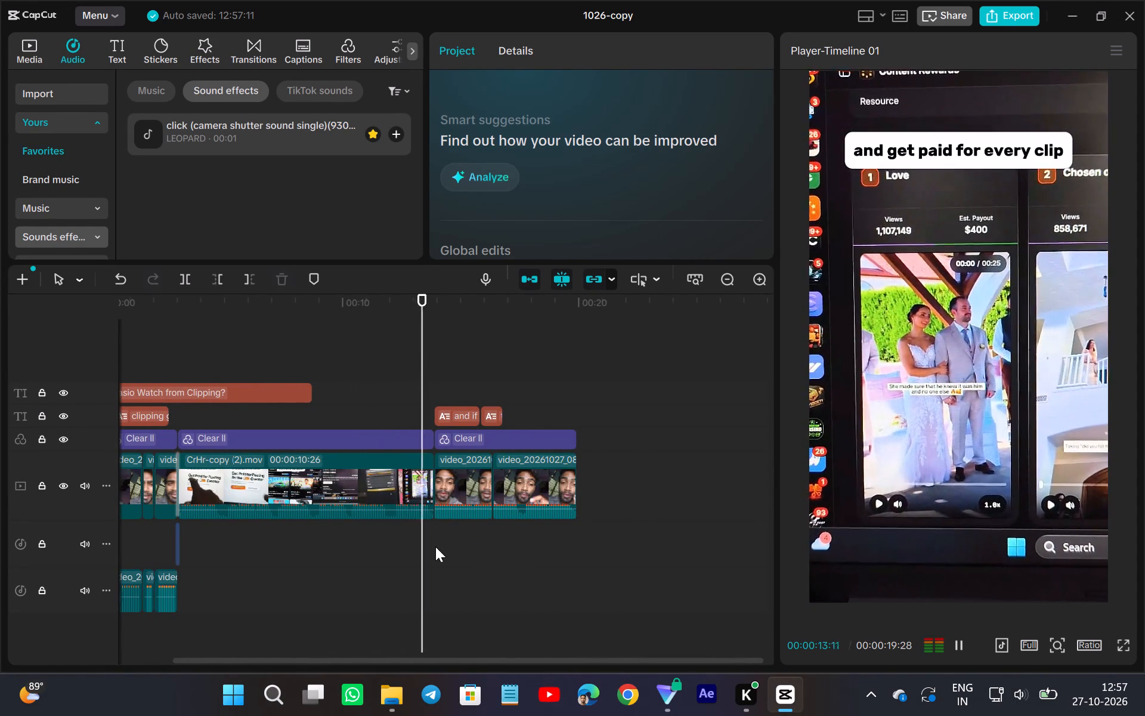
scroll(435, 547, "right", 1)
Trim the end of the "Casio Watch from Clipping?" title back to the start of CrHr-copy (2).mov.
left_click(138, 437)
scroll(197, 424, "up", 1)
scroll(218, 419, "down", 1)
left_click(361, 391)
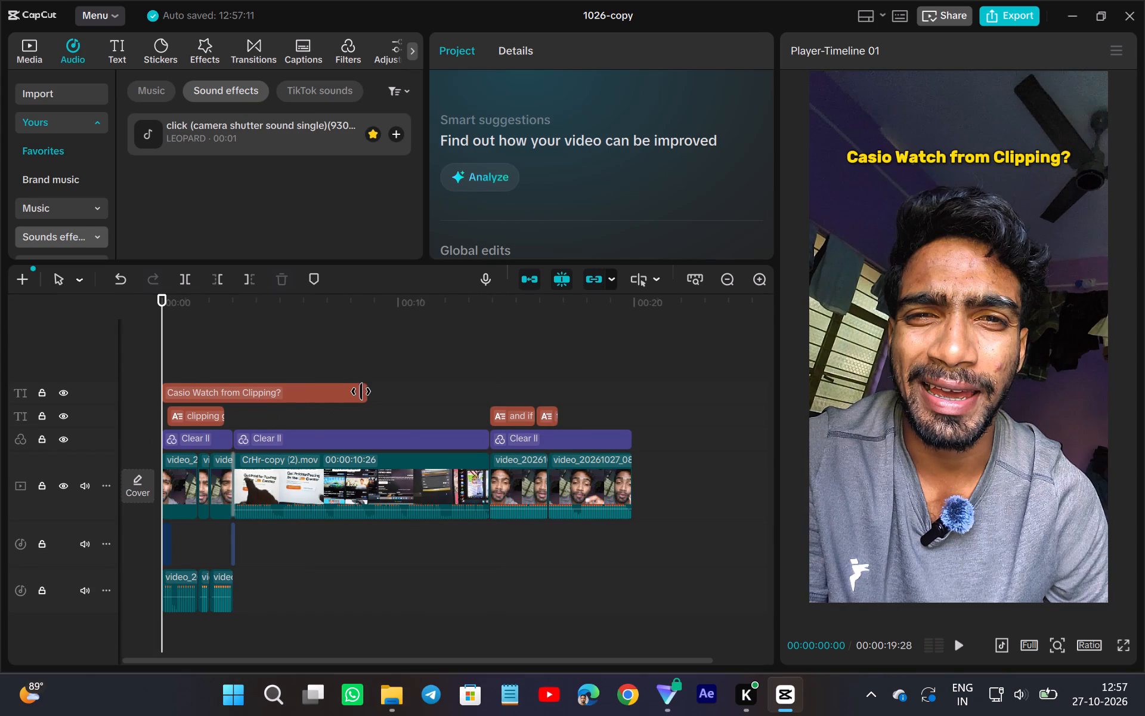
left_click_drag(366, 391, 237, 496)
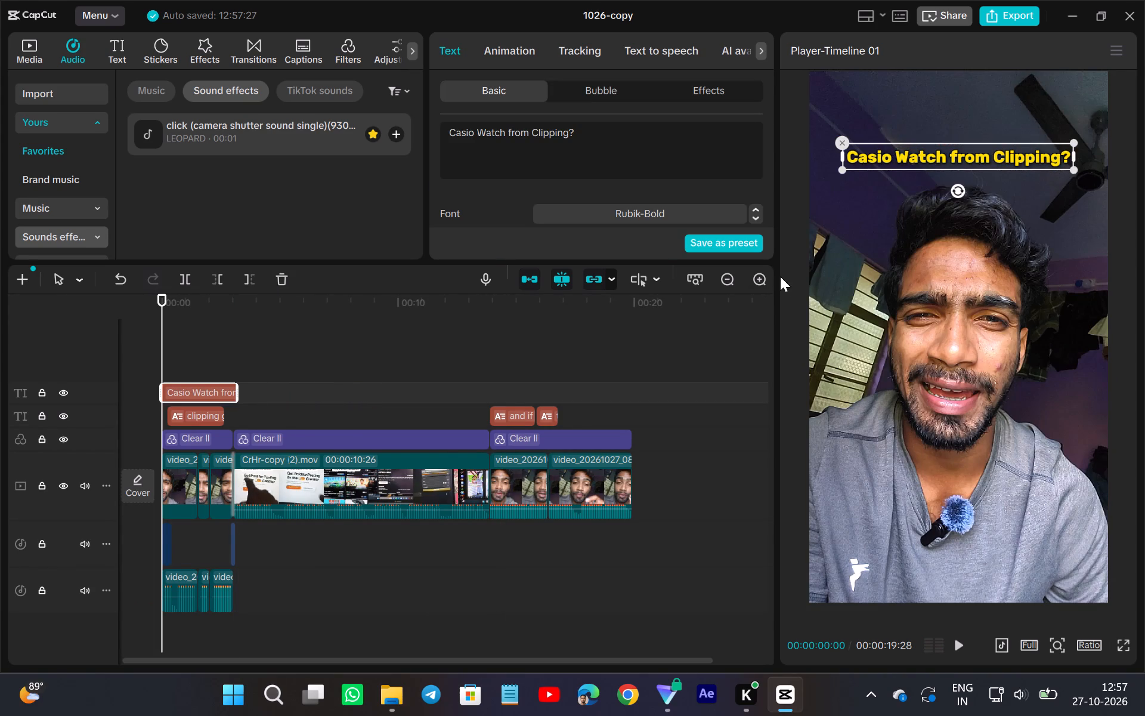
double_click(770, 282)
left_click_drag(459, 386, 444, 412)
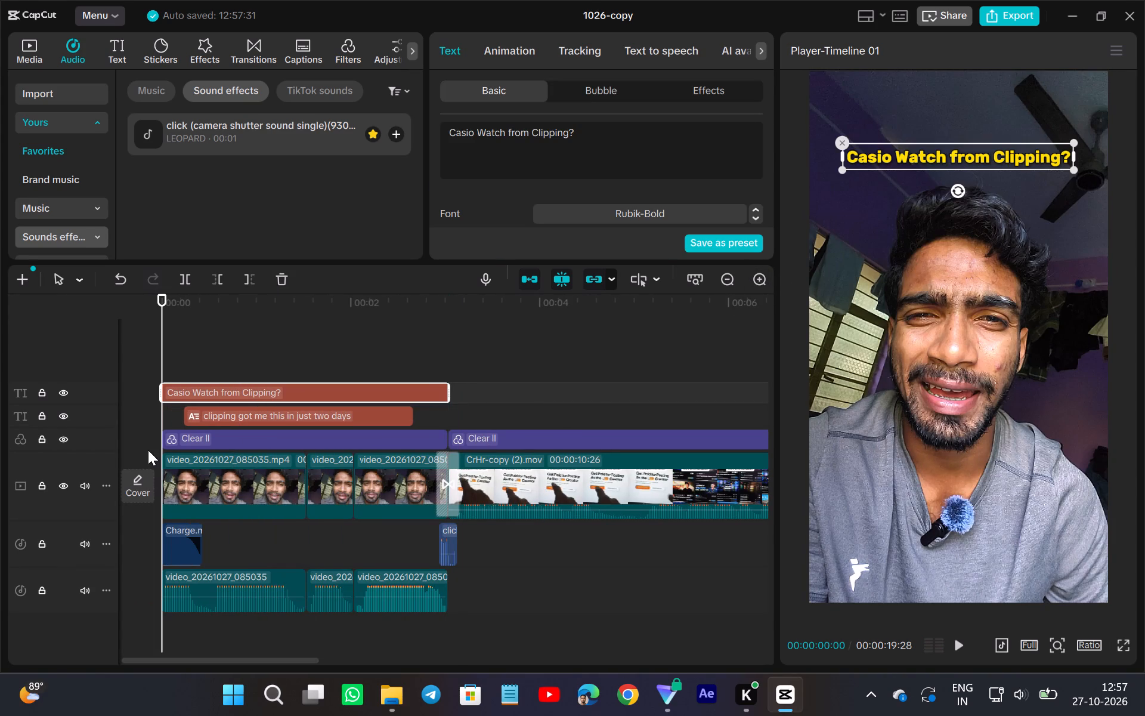
Delete "Casio Watch from" from the opening title, leaving only "Clipping?".
left_click(148, 450)
left_click(372, 396)
left_click_drag(533, 133, 460, 138)
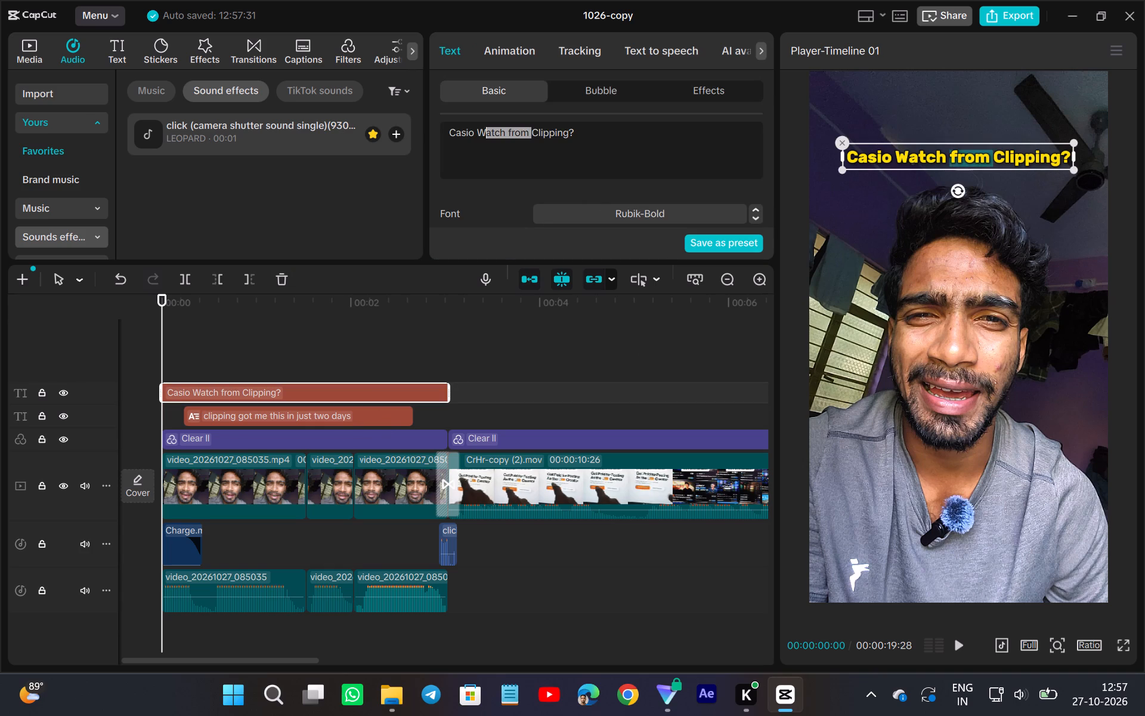
left_click_drag(460, 138, 401, 124)
key("Insert")
key("Insert")
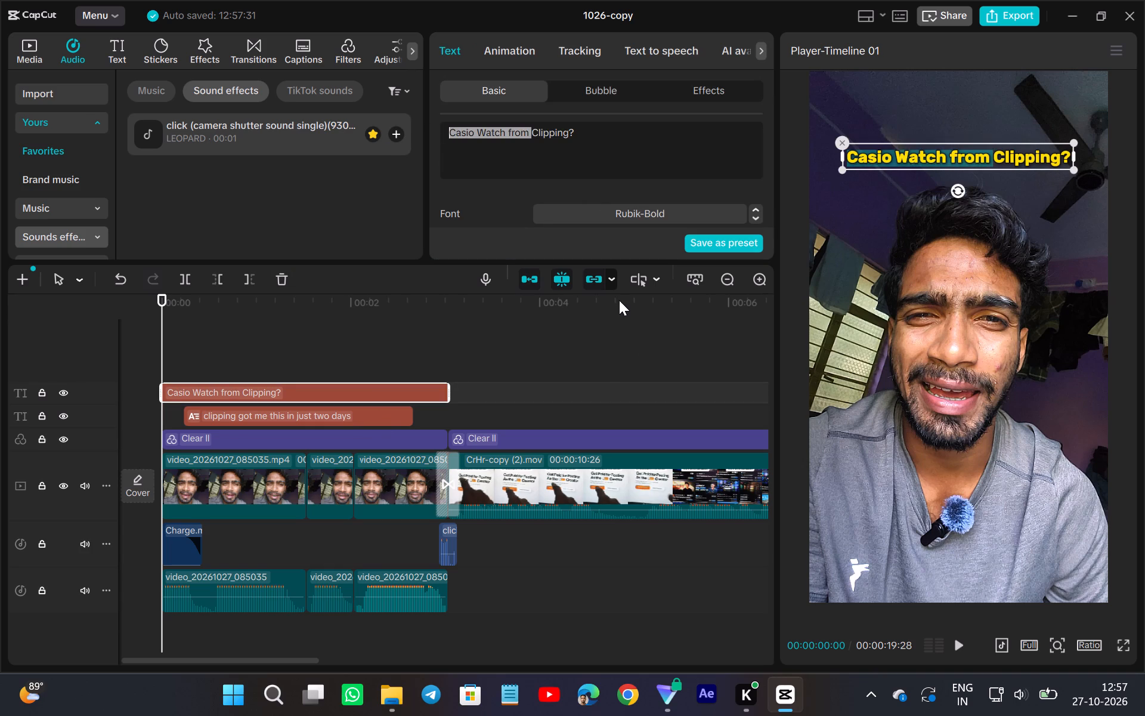
key("BackSpace")
key("BackSpace")
key("BackSpace")
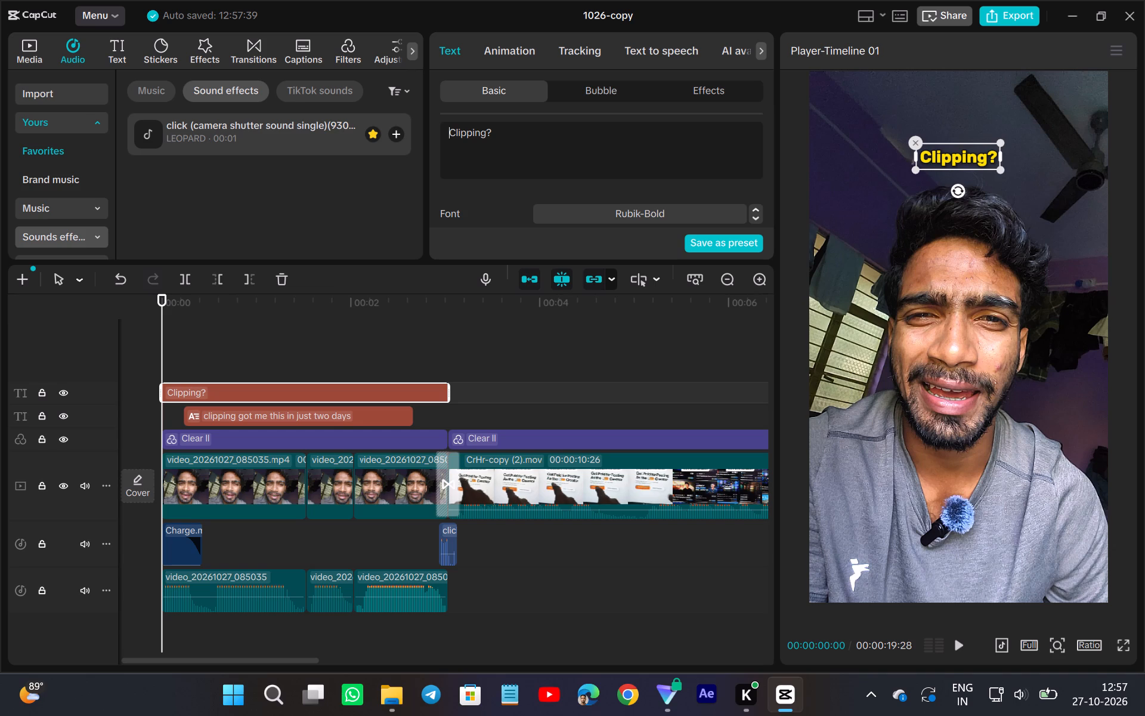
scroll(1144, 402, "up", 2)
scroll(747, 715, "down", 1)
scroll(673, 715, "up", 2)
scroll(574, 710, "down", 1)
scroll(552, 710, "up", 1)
Switch to the Downloads folder in File Explorer, briefly view 1017-copy.mp4 in Media Player and close it.
left_click(385, 699)
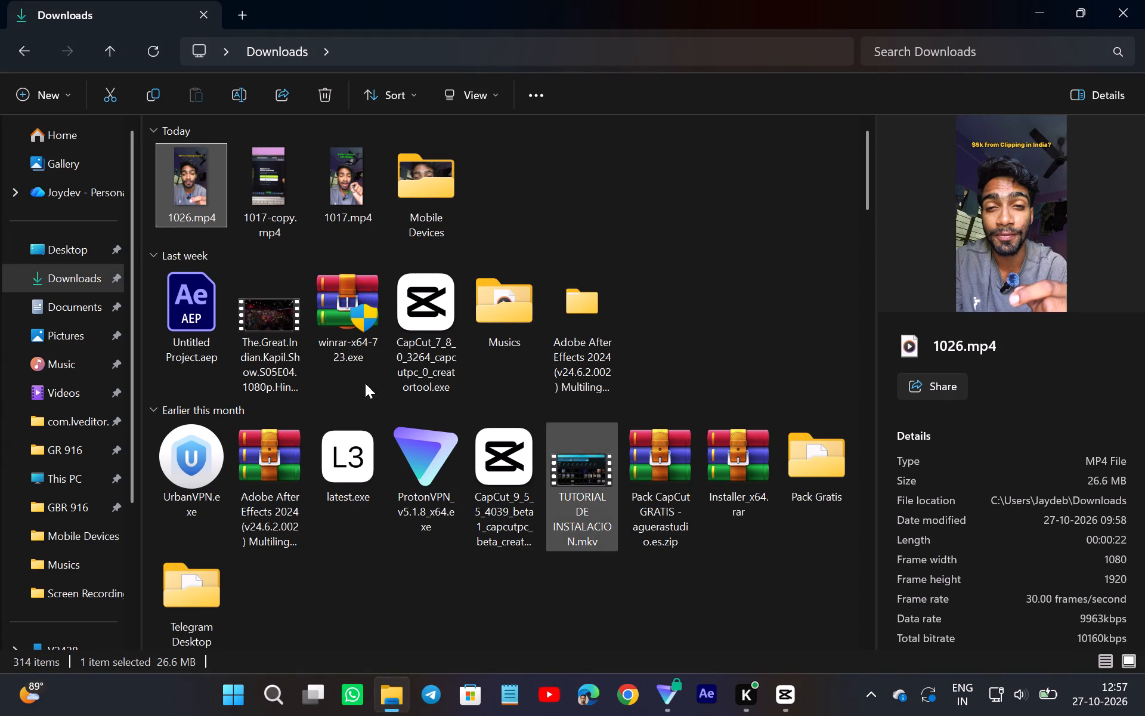
double_click(257, 191)
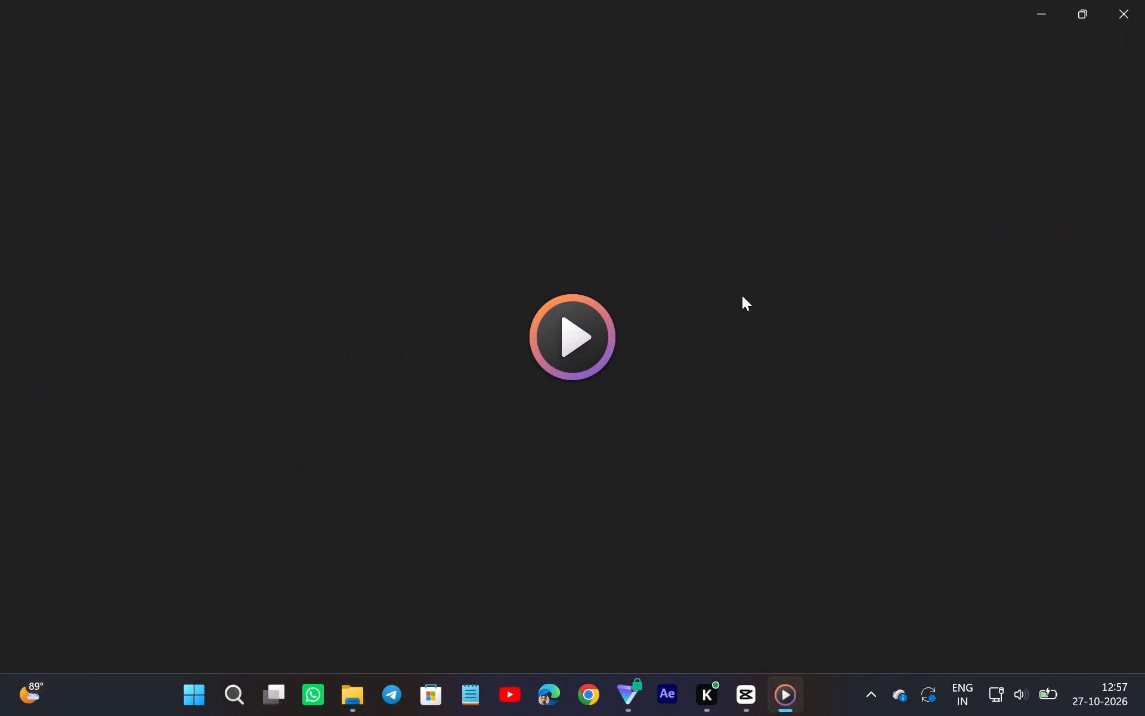
left_click(1114, 17)
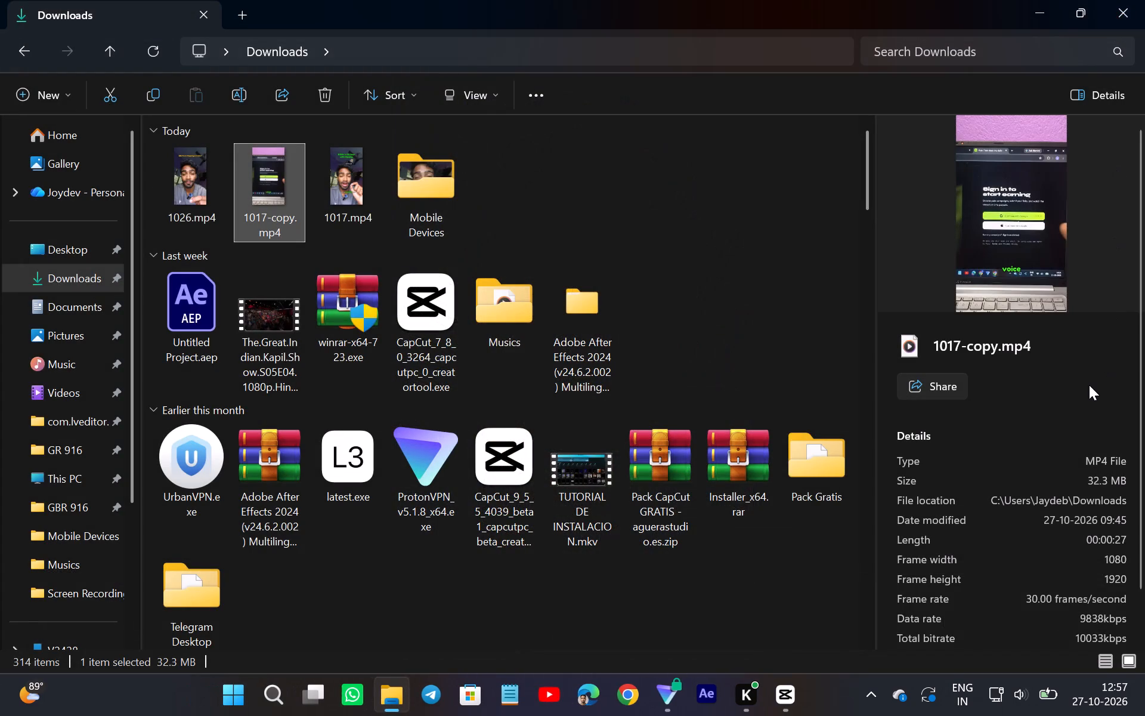
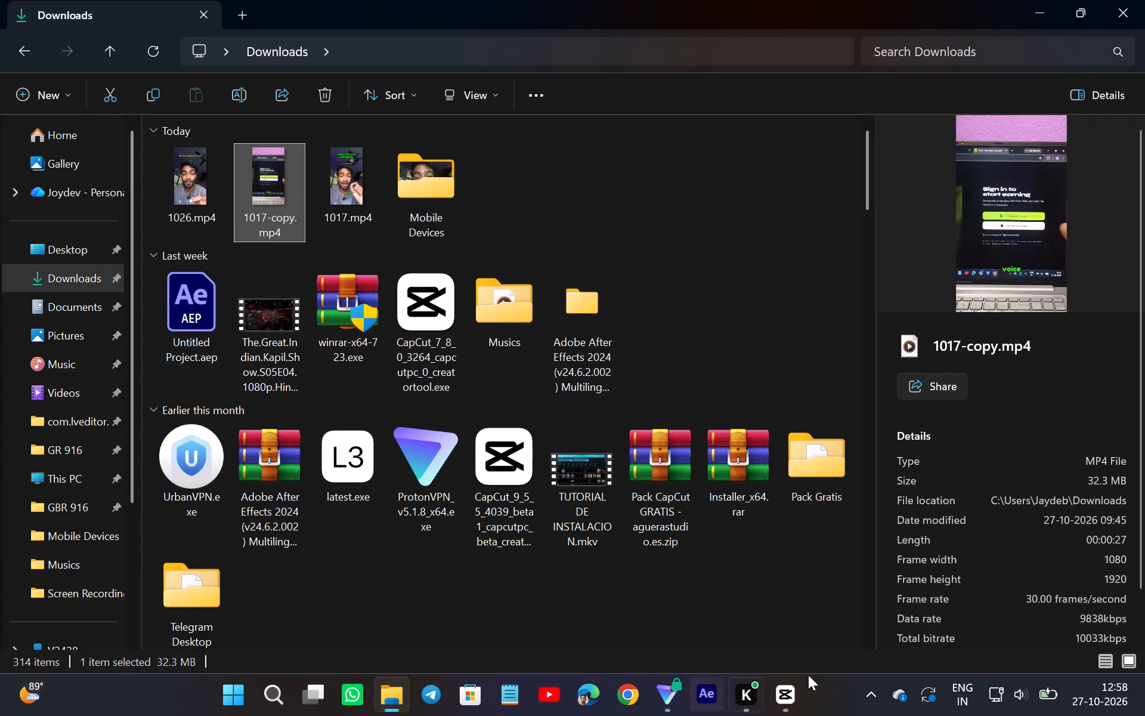
Switch back to CapCut and play the opening talking clips to review them with the "Clipping?" title.
left_click(793, 698)
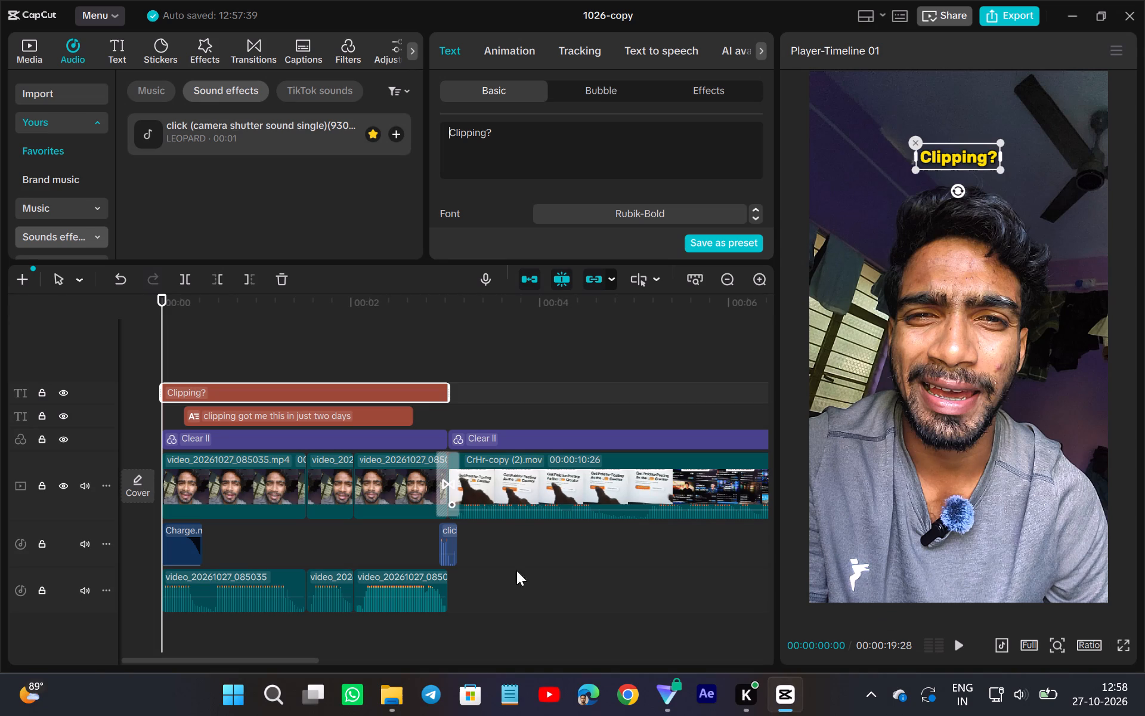
left_click(955, 647)
triple_click(955, 647)
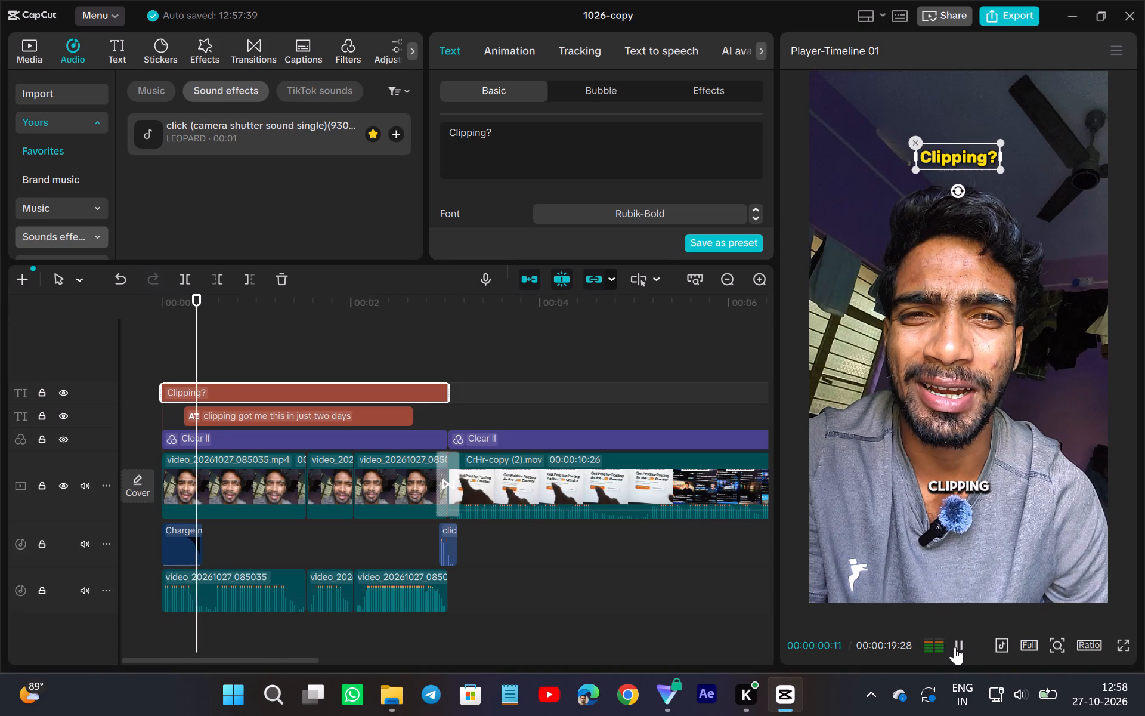
triple_click(955, 647)
left_click(955, 647)
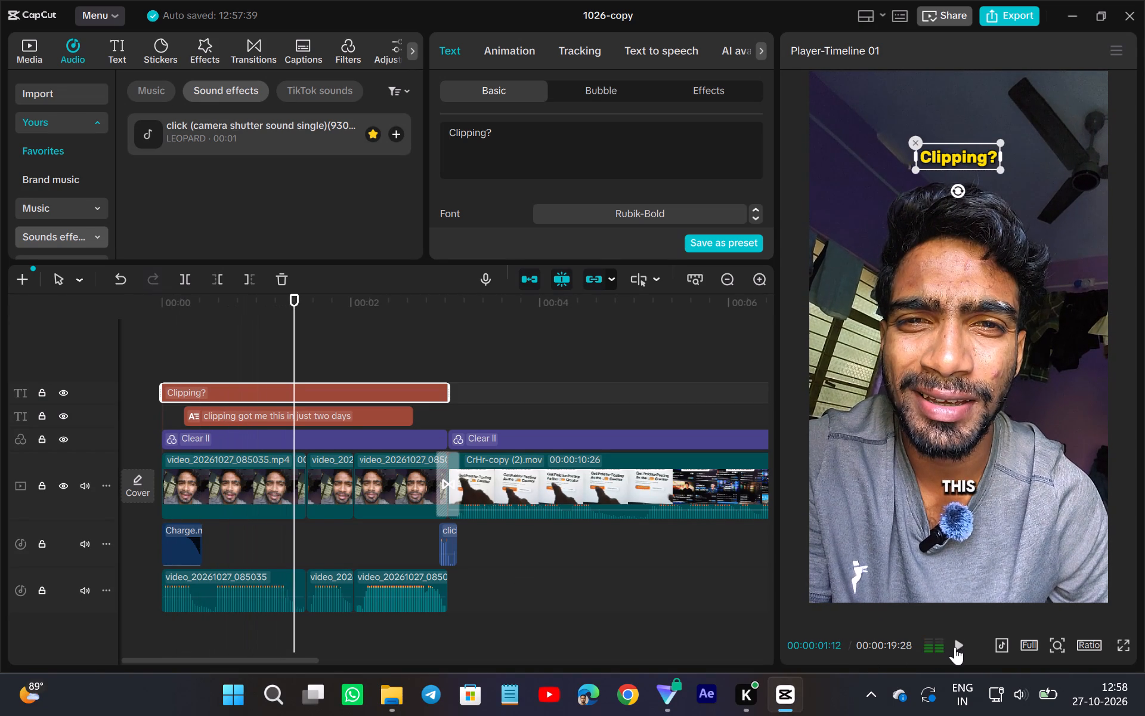
left_click(259, 628)
left_click(952, 641)
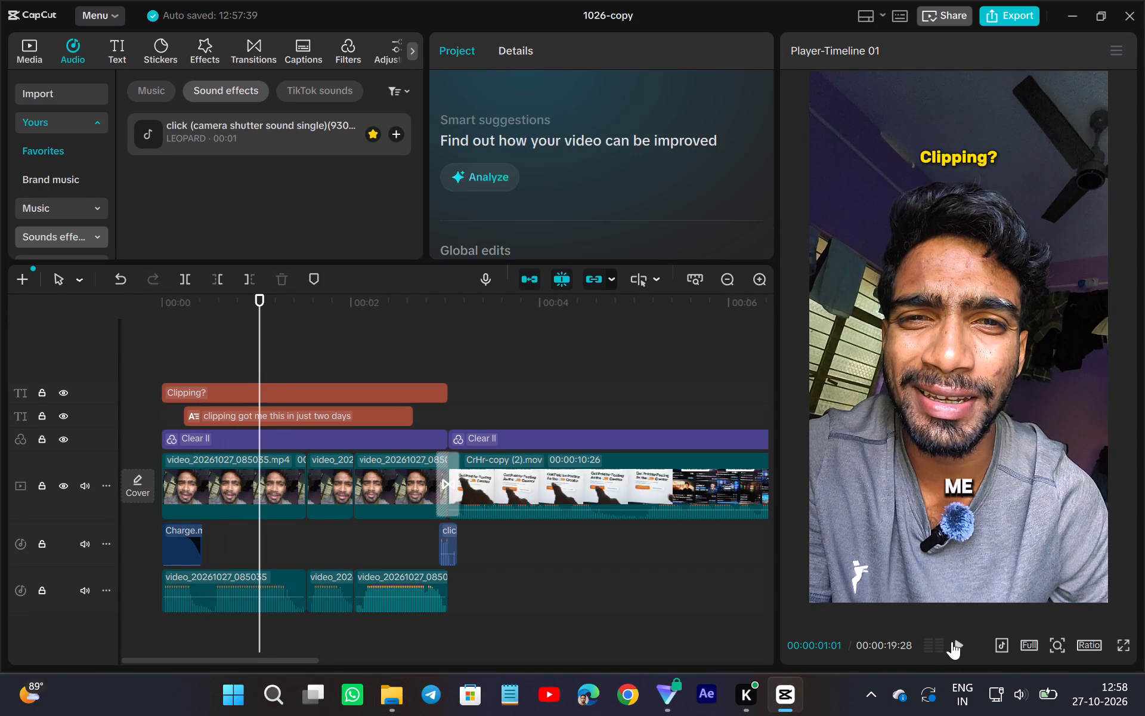
left_click(957, 643)
Place the playhead at 00:00:01:02, on the caption word "ME" in the first talking clip.
double_click(717, 276)
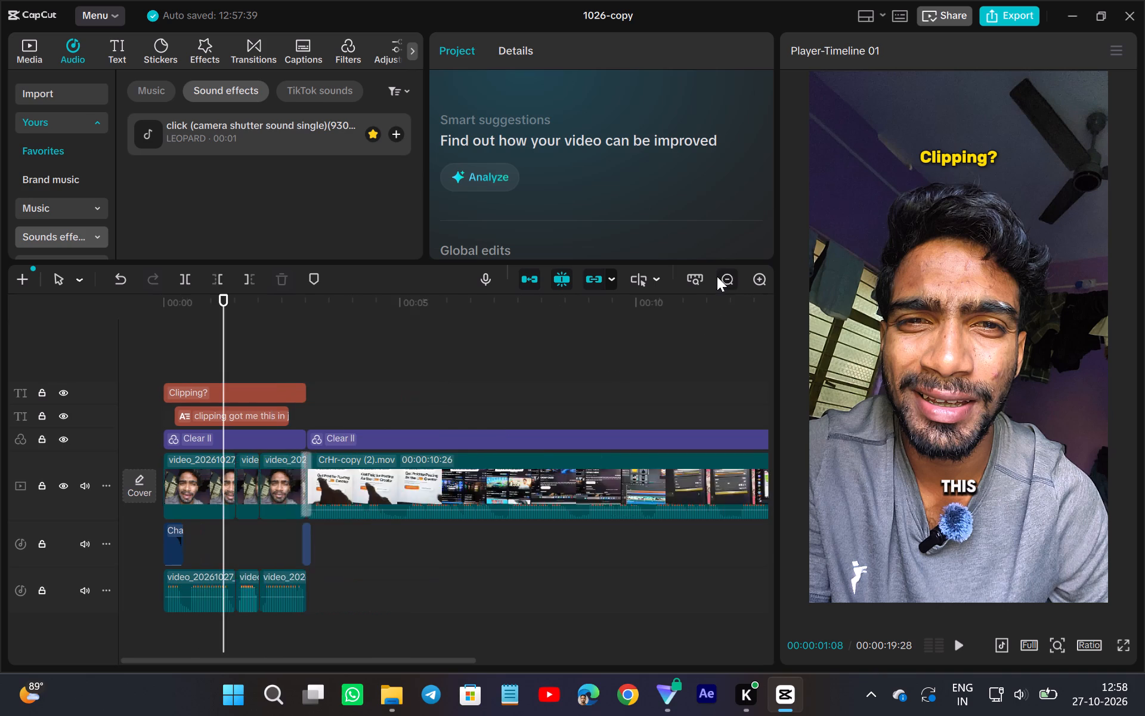
triple_click(751, 276)
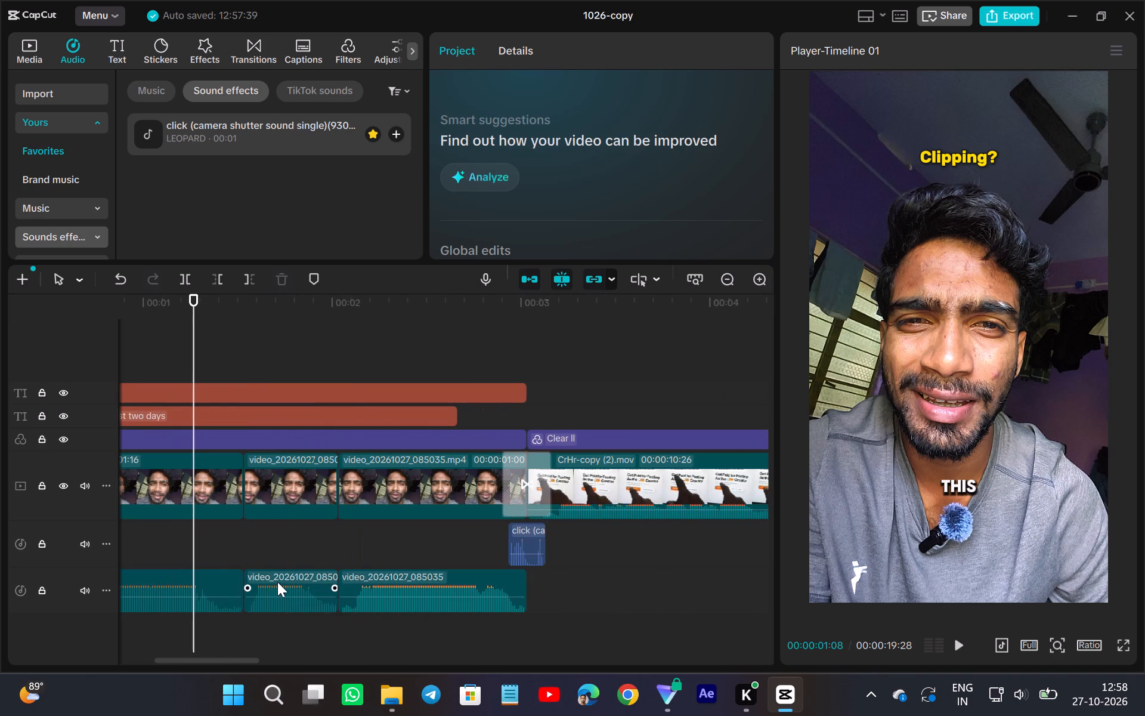
scroll(276, 582, "right", 1)
left_click(342, 625)
double_click(962, 646)
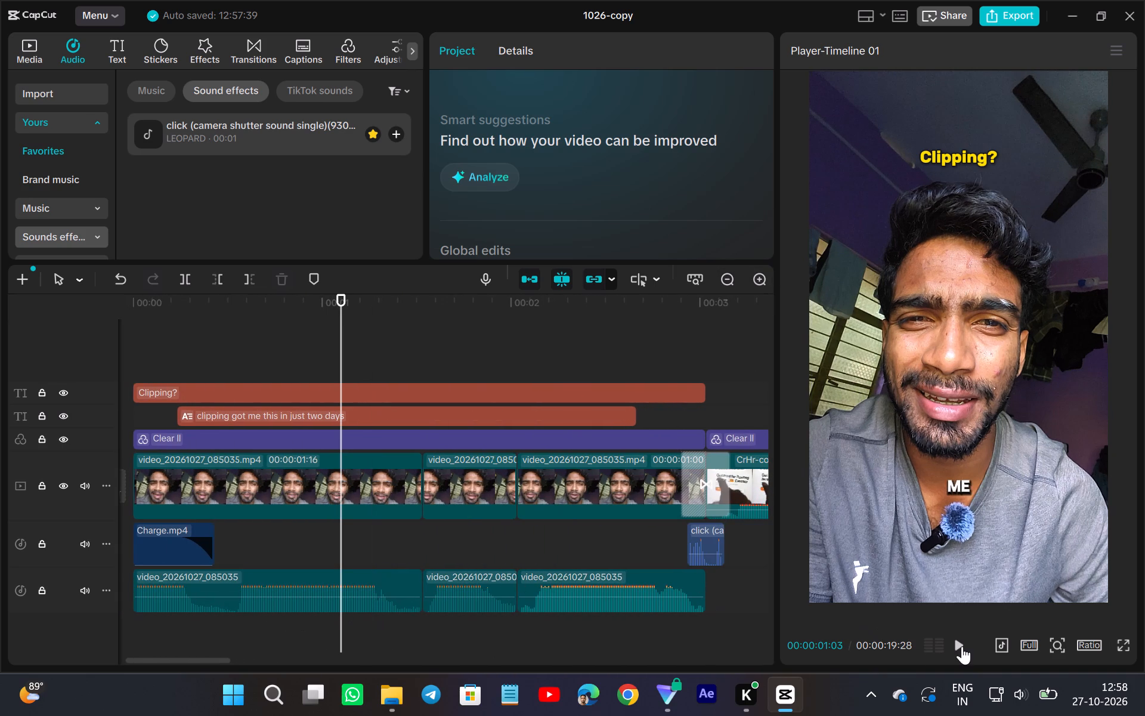
left_click(348, 625)
left_click_drag(348, 625, 340, 641)
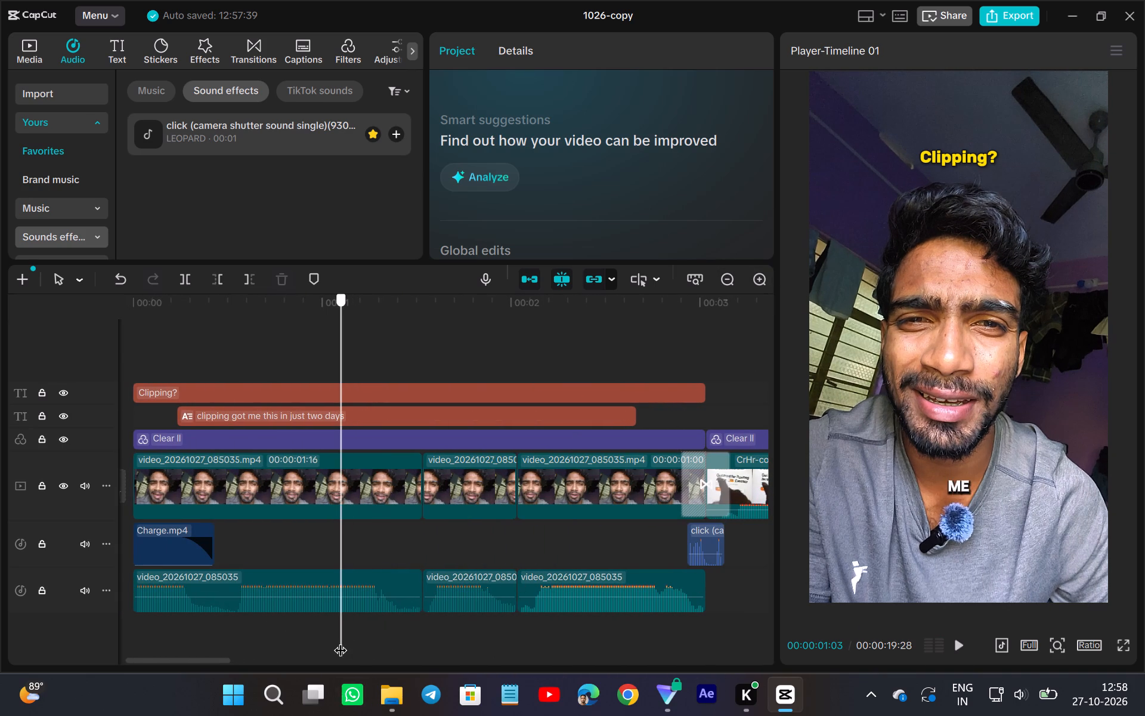
left_click_drag(340, 641, 336, 647)
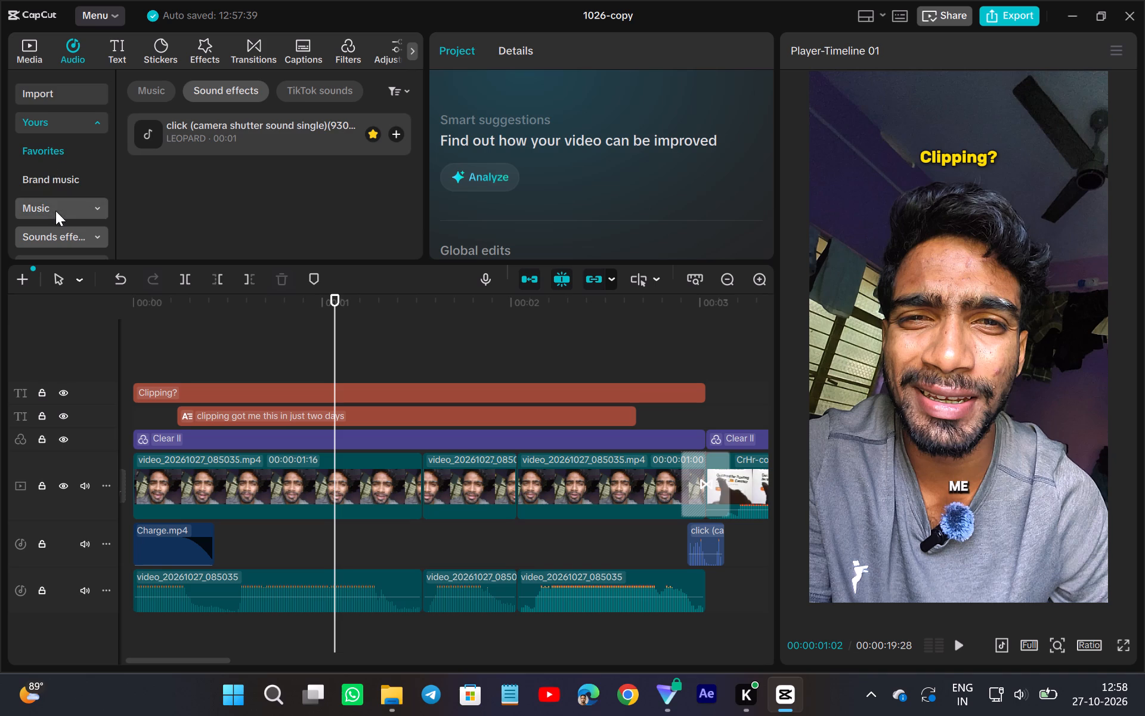
Search the sound effects library for "beep".
left_click(69, 122)
left_click(69, 184)
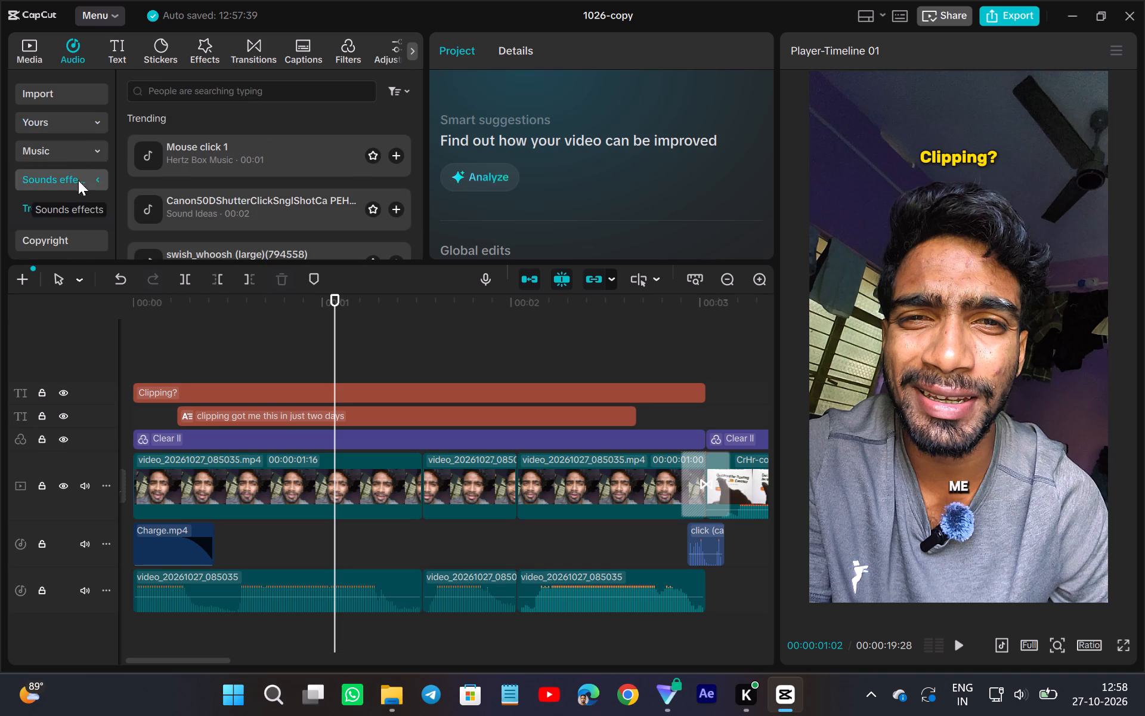
left_click(223, 91)
type("beep")
key("Return")
key("4")
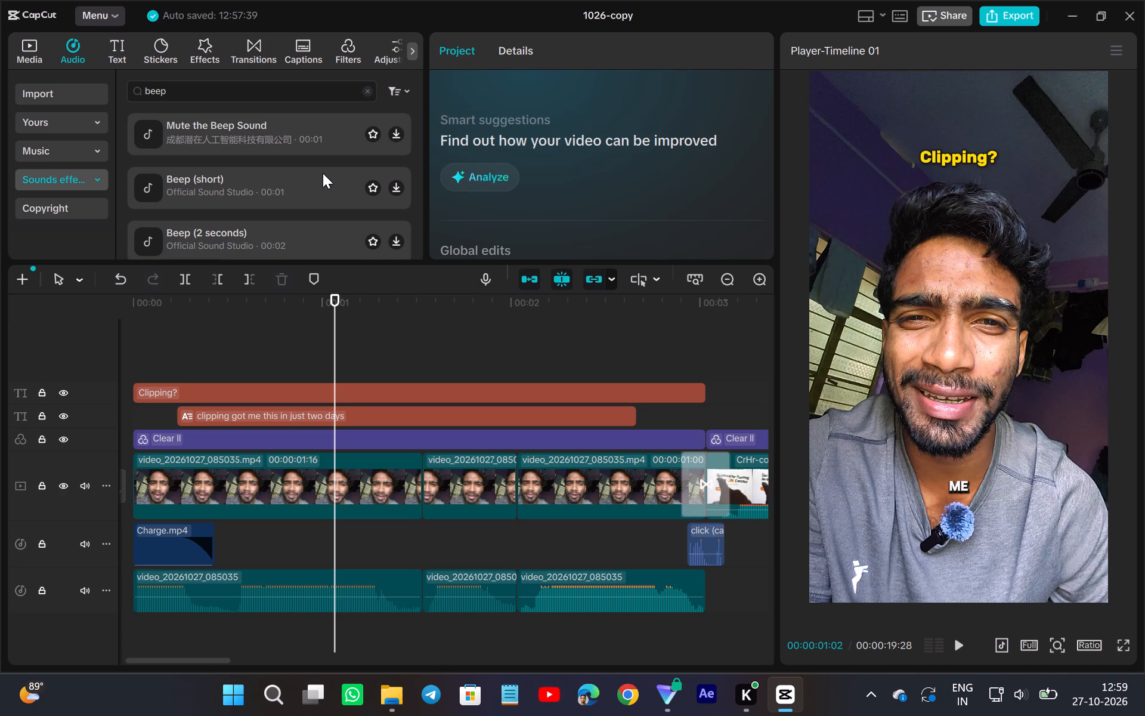
Download the "Mute the Beep Sound" effect from the search results.
left_click(165, 134)
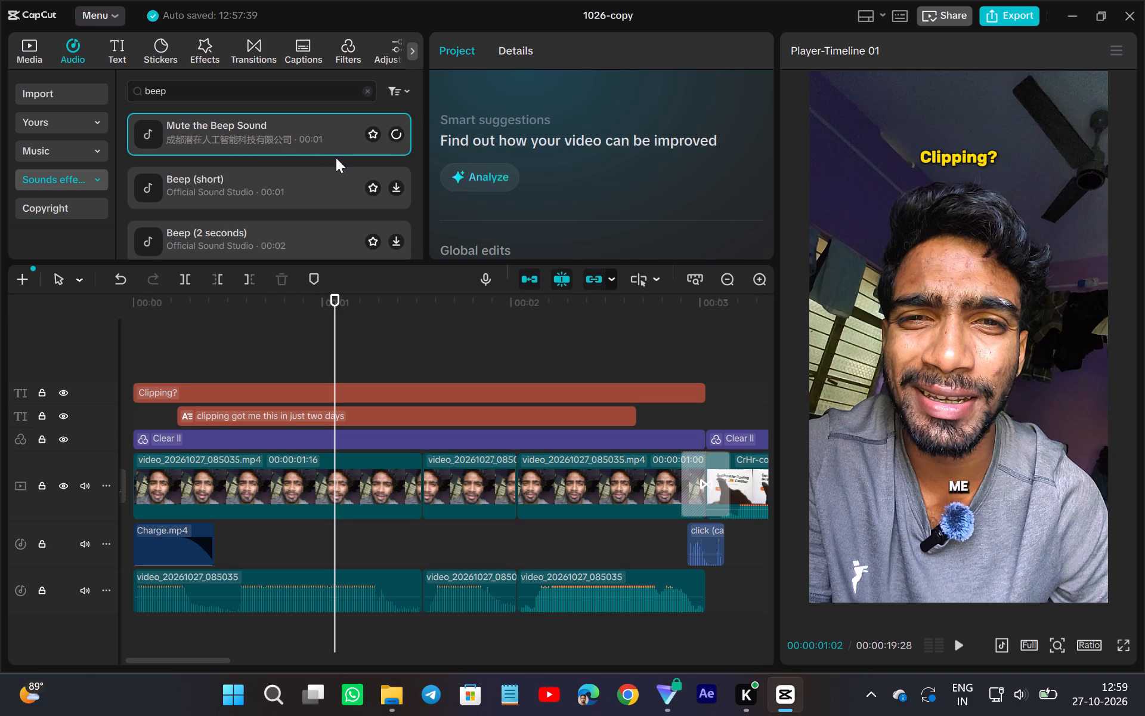
scroll(336, 158, "up", 2)
scroll(338, 169, "down", 1)
scroll(339, 174, "up", 3)
scroll(555, 385, "down", 1)
scroll(555, 385, "up", 1)
scroll(553, 388, "down", 1)
scroll(550, 394, "up", 5)
left_click(394, 135)
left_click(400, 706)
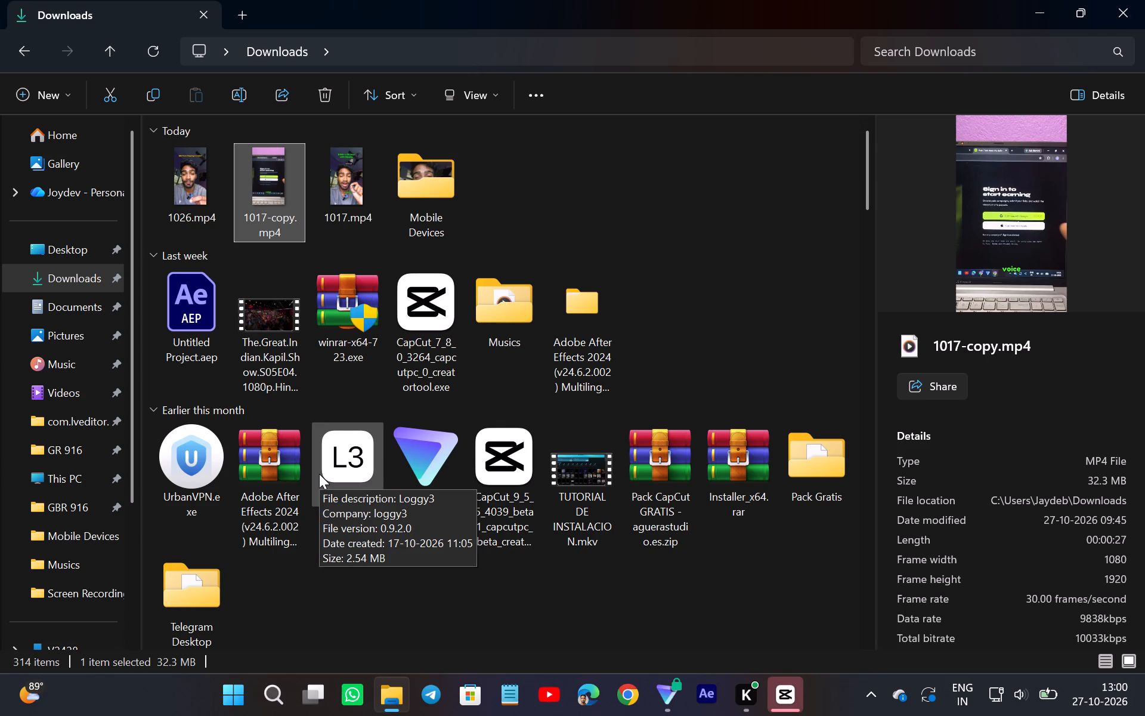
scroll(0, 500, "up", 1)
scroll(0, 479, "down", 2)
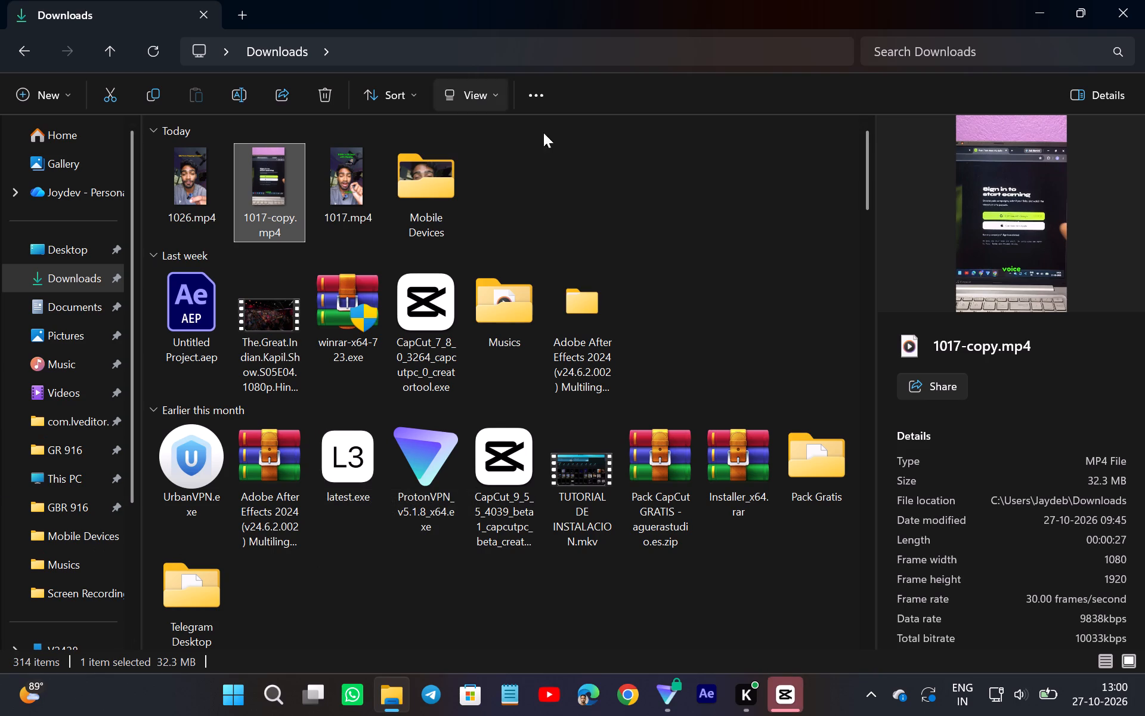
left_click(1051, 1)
Audition the beep effects, including Mute the Beep Sound, Beep (short) and Beep (2 seconds), and browse the other results.
scroll(927, 343, "down", 1)
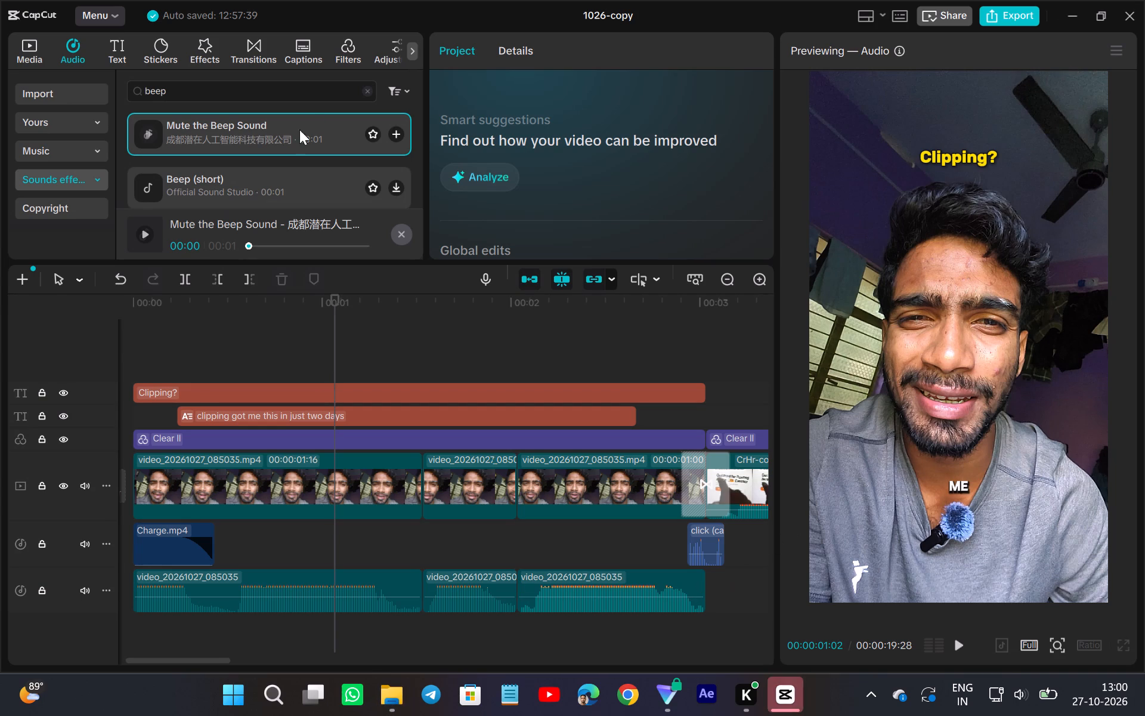
left_click(291, 128)
left_click(262, 189)
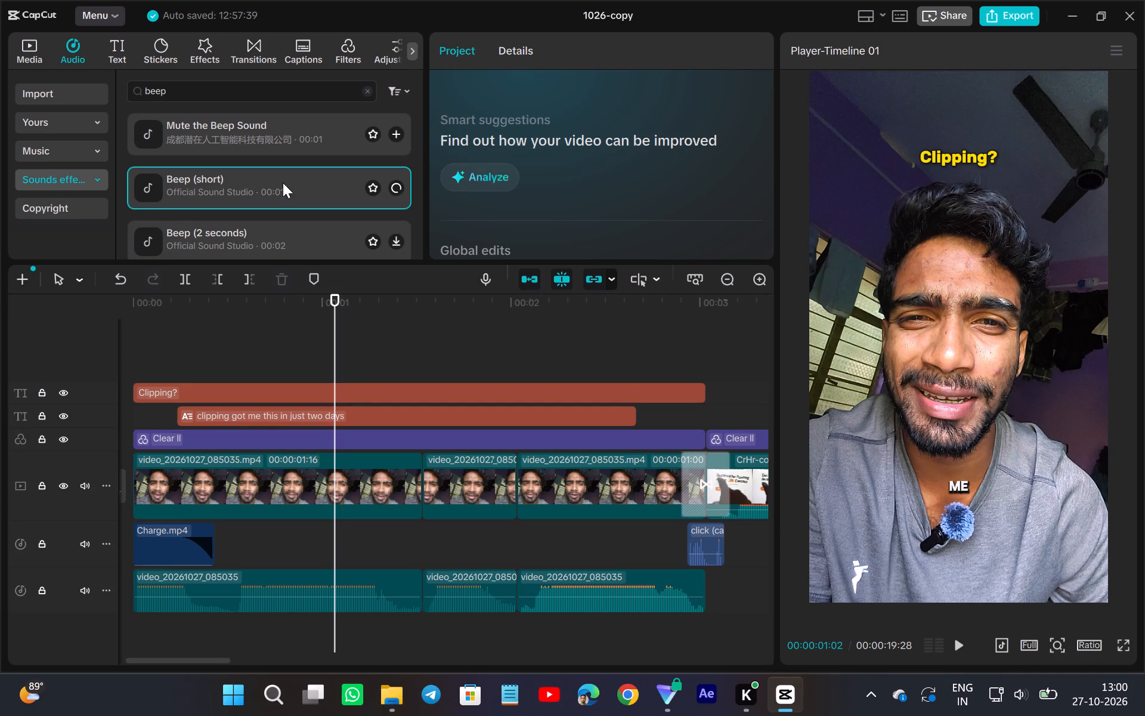
left_click(295, 232)
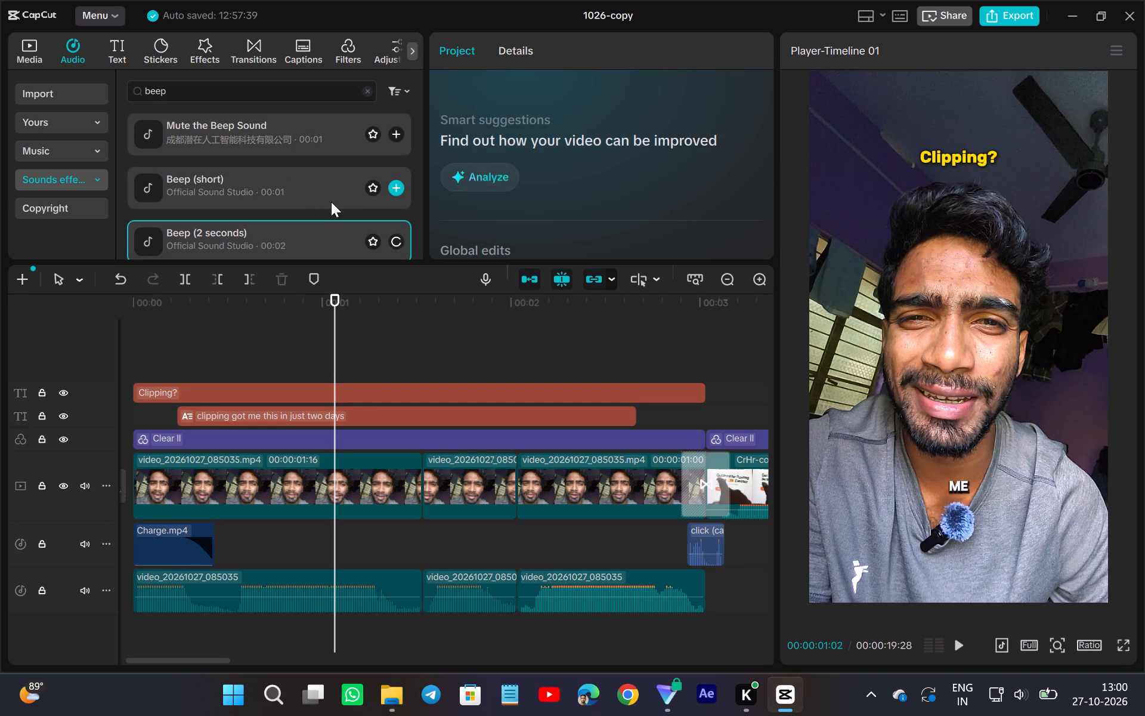
left_click(294, 195)
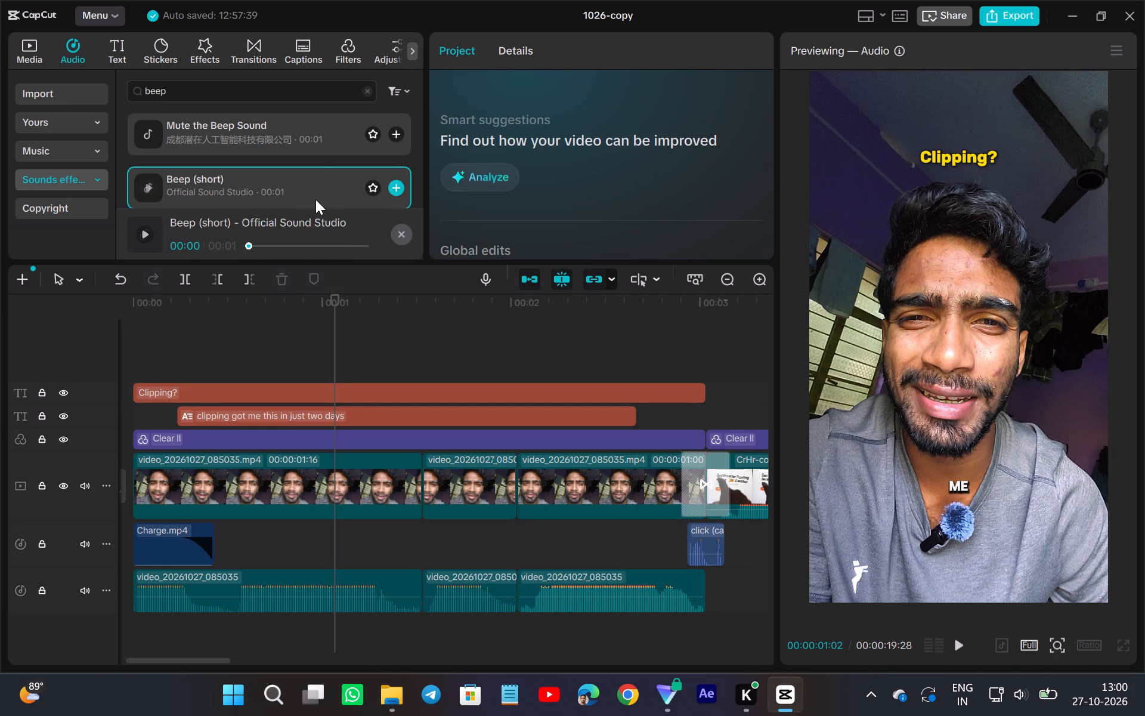
left_click(309, 150)
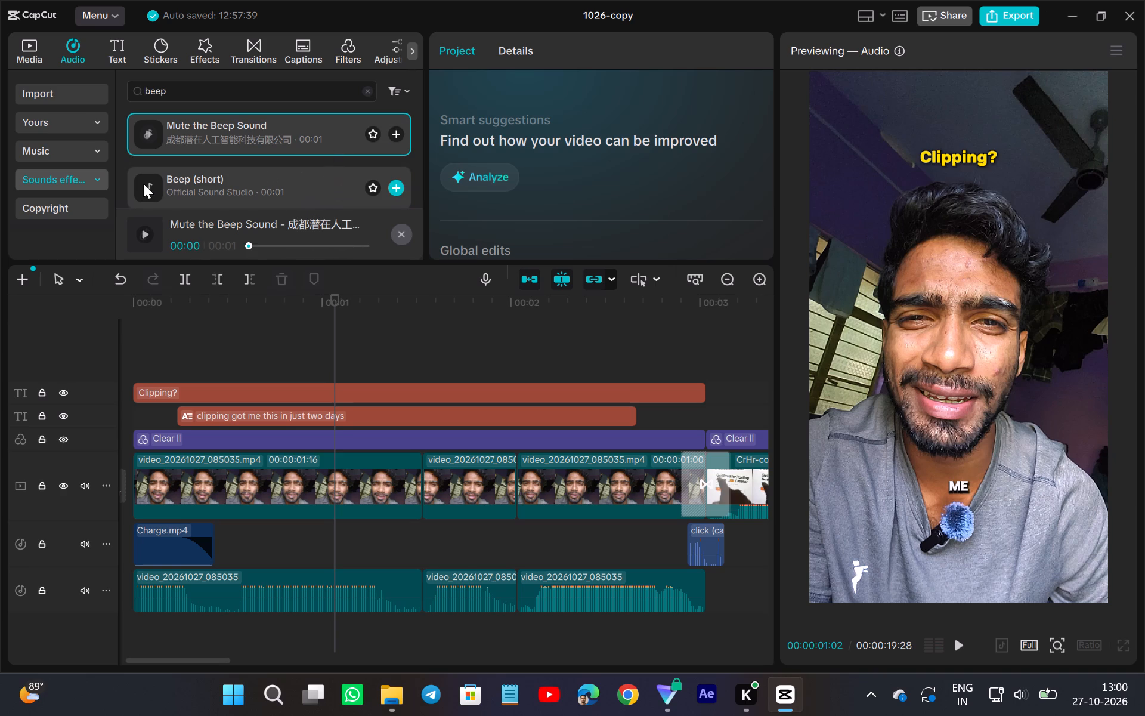
left_click(97, 229)
left_click(253, 192)
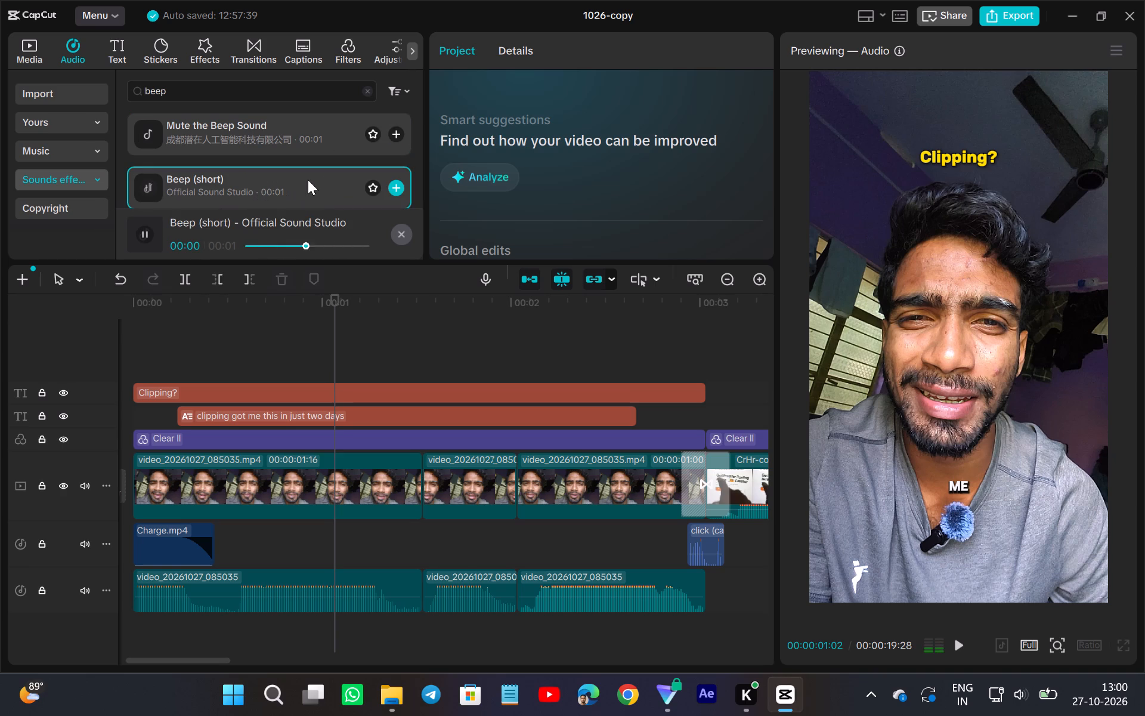
left_click(265, 188)
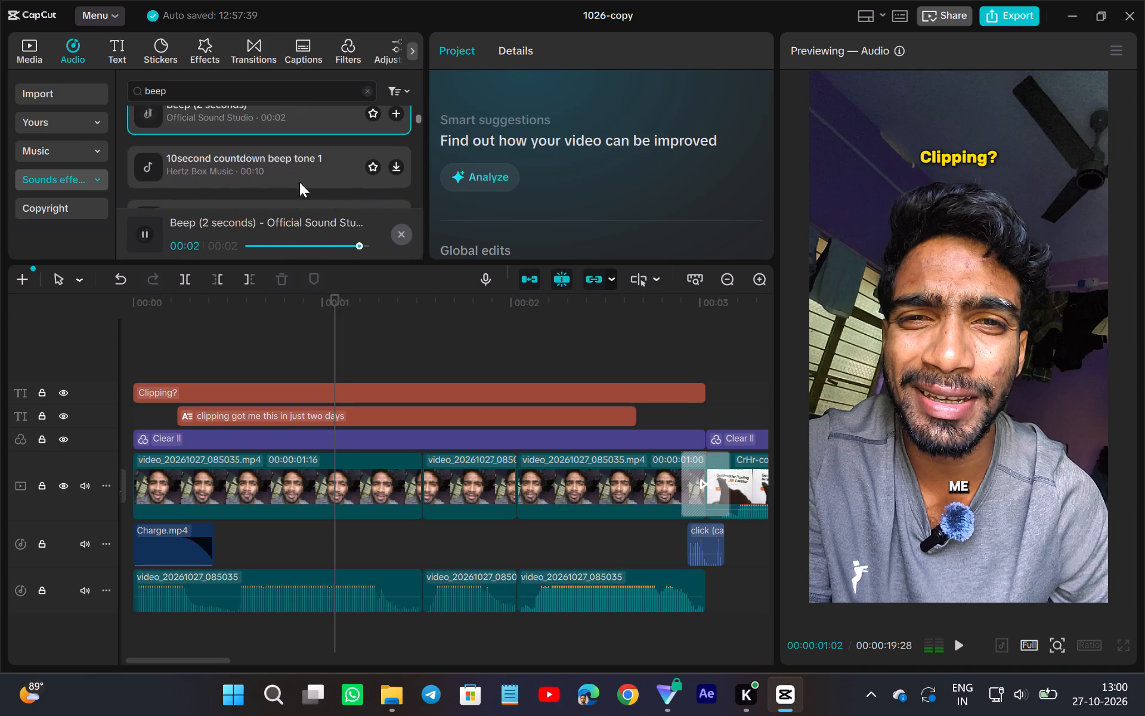
left_click(295, 178)
scroll(320, 187, "down", 1)
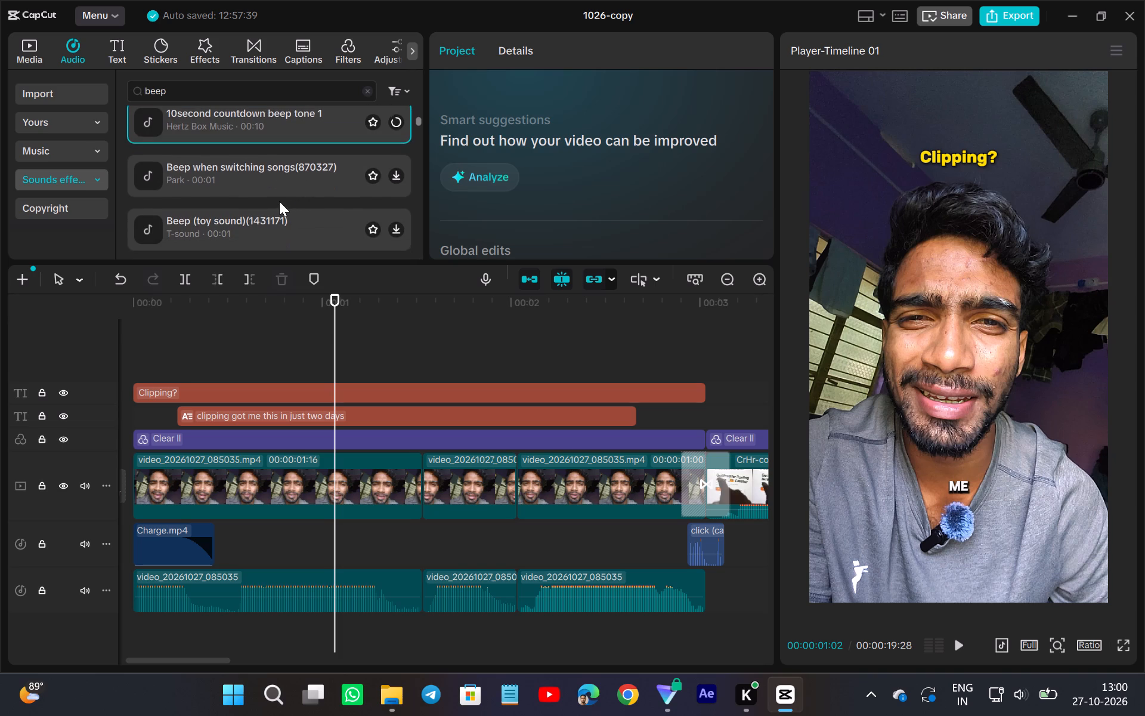
left_click(250, 229)
scroll(296, 196, "up", 1)
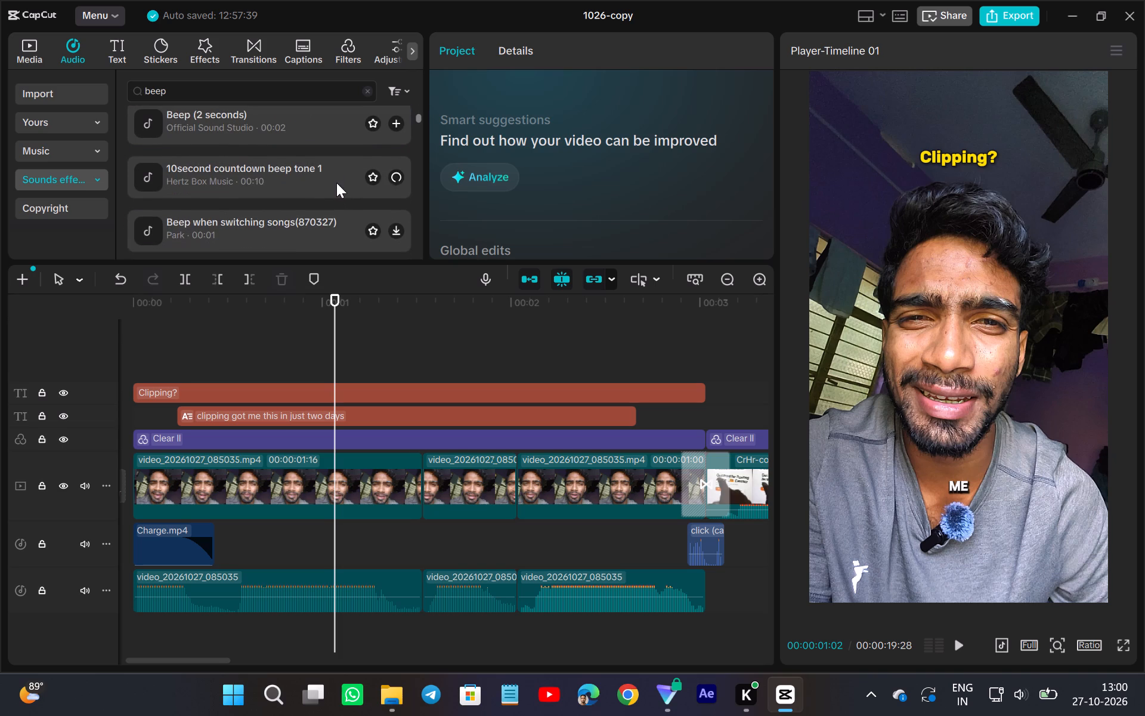
scroll(336, 183, "up", 2)
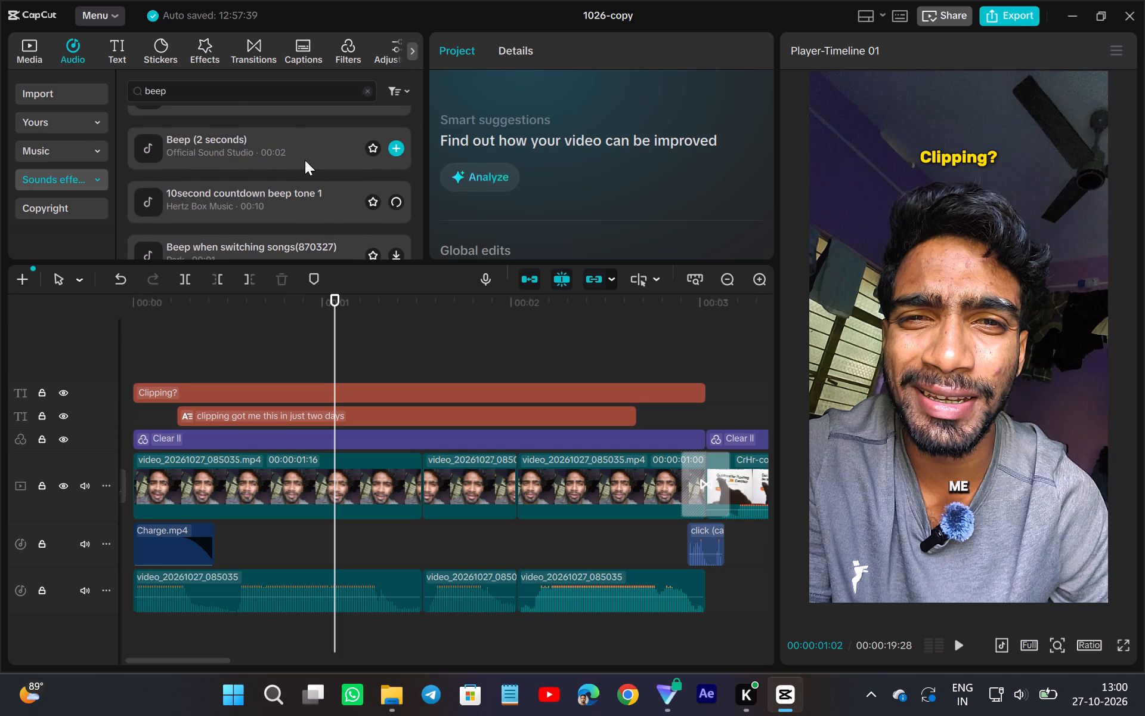
scroll(301, 207, "up", 2)
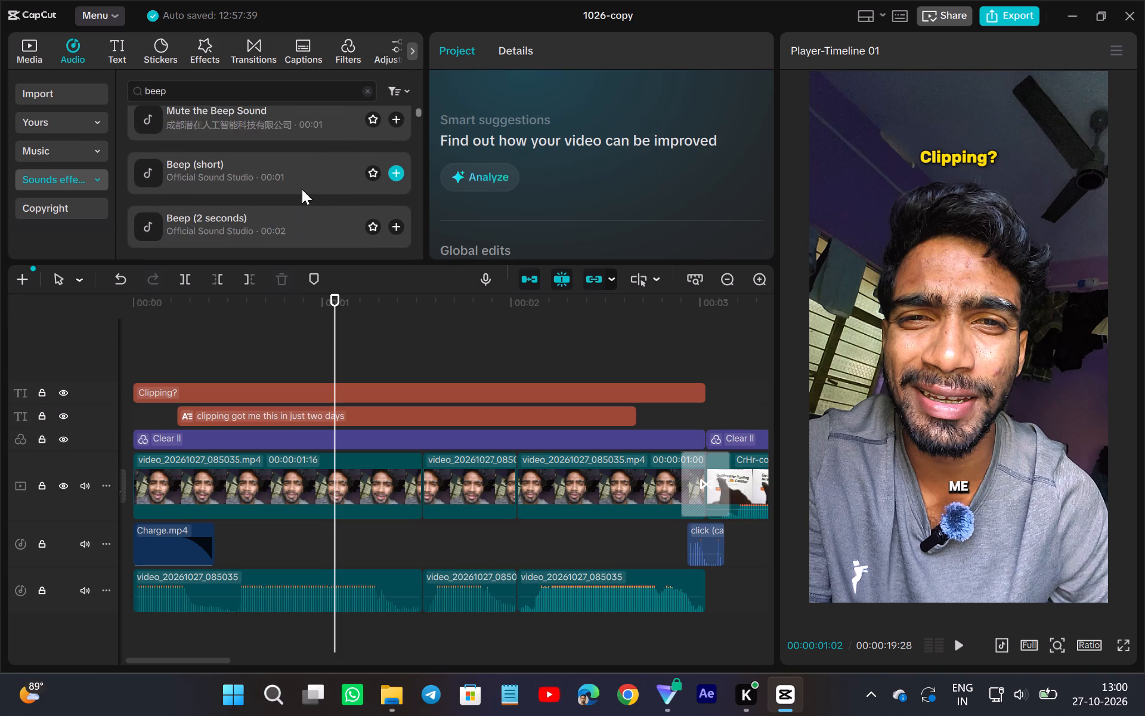
scroll(302, 189, "up", 1)
Add Mute the Beep Sound to the timeline at the playhead, 00:00:01:02.
left_click(250, 125)
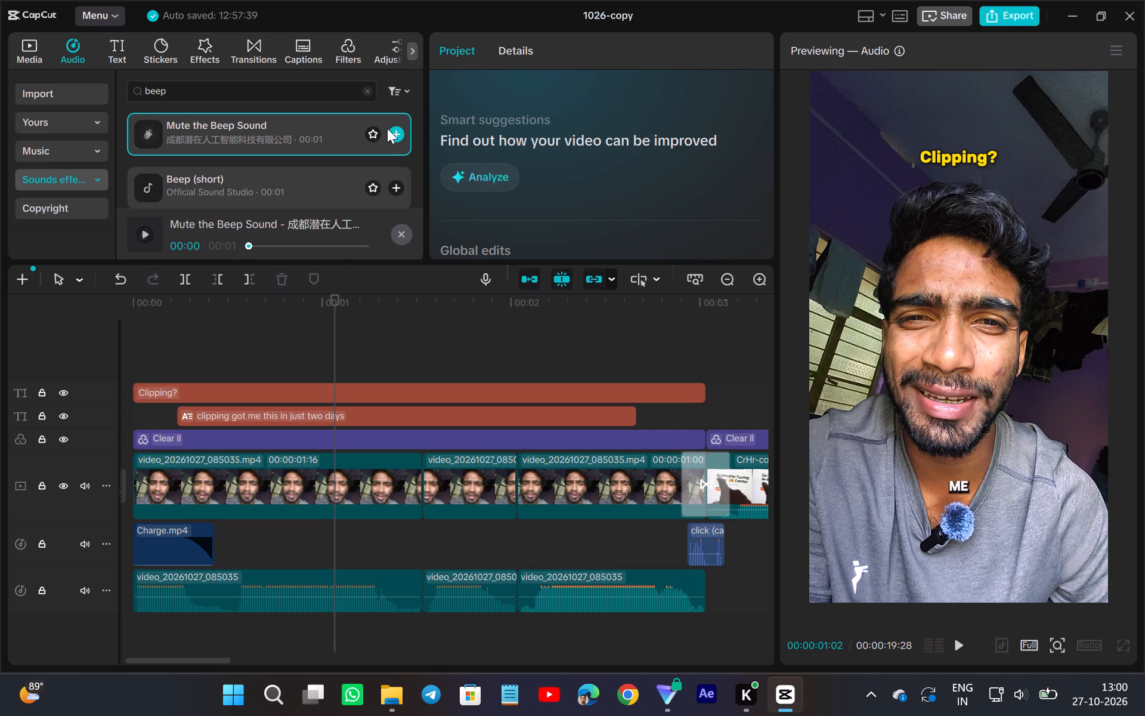
left_click(393, 138)
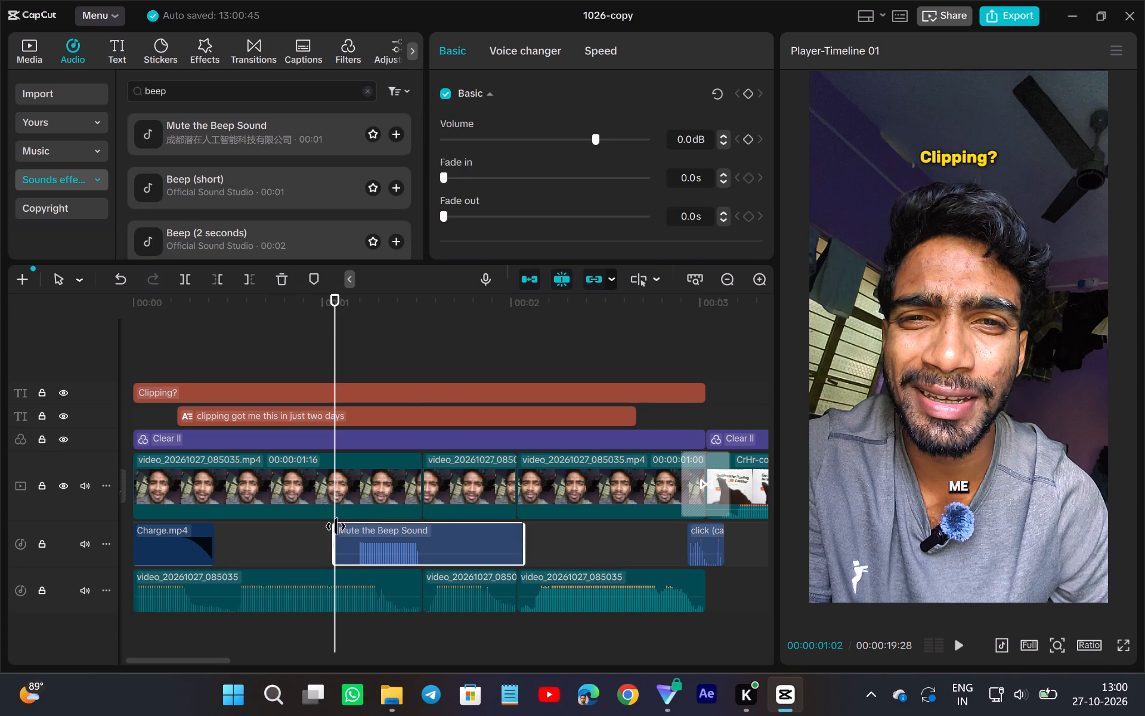
Trim the silent start off the Mute the Beep Sound clip, up to where its waveform begins.
left_click_drag(336, 526, 354, 544)
left_click(354, 544)
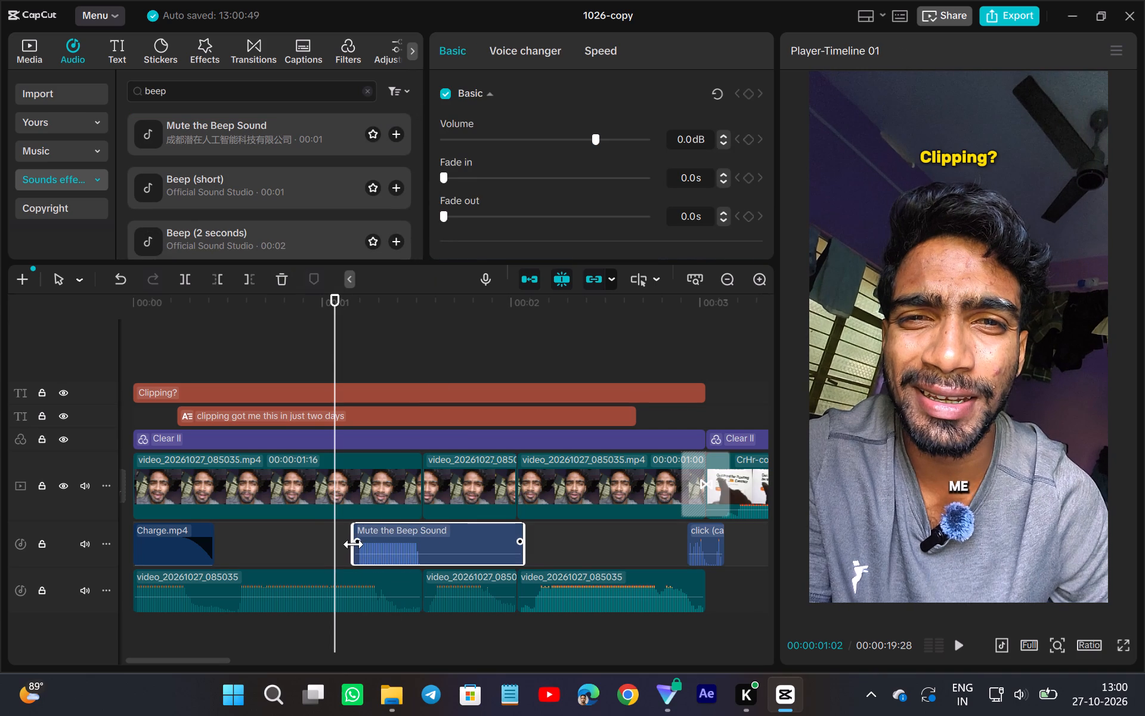
scroll(354, 536, "down", 1)
left_click(354, 535)
Move the beep clip to start at about the one-second mark and trim its end to just after the beep's waveform.
left_click_drag(409, 536, 385, 539)
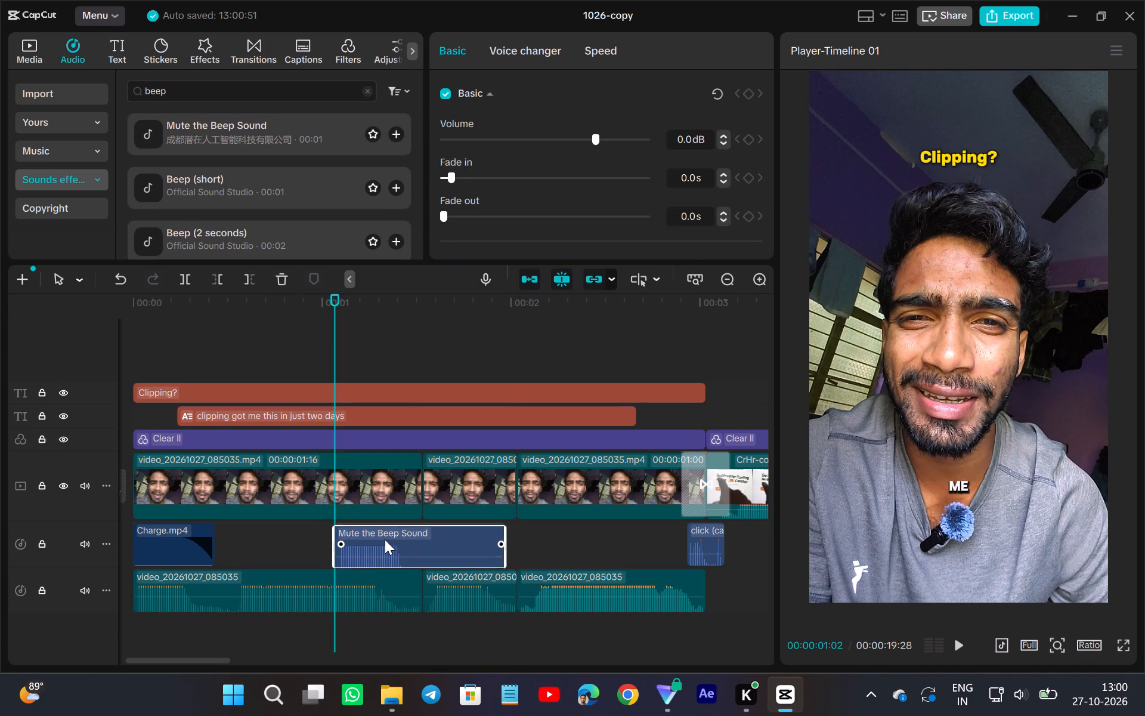
left_click_drag(385, 539, 379, 539)
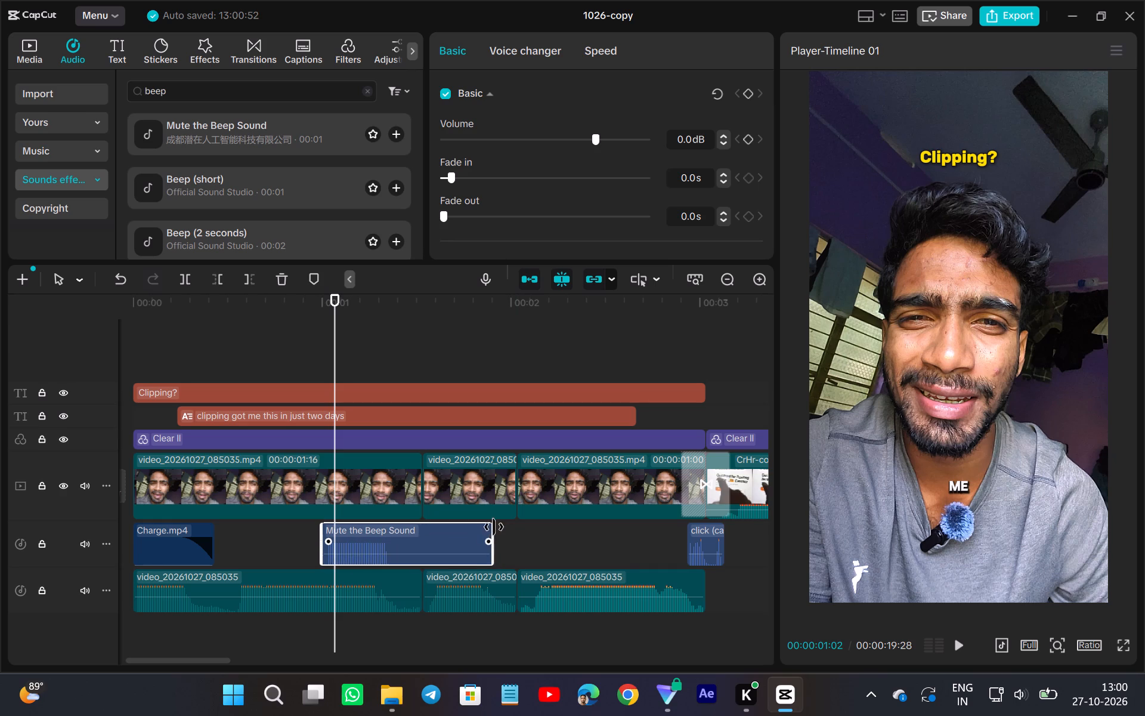
left_click_drag(491, 526, 391, 582)
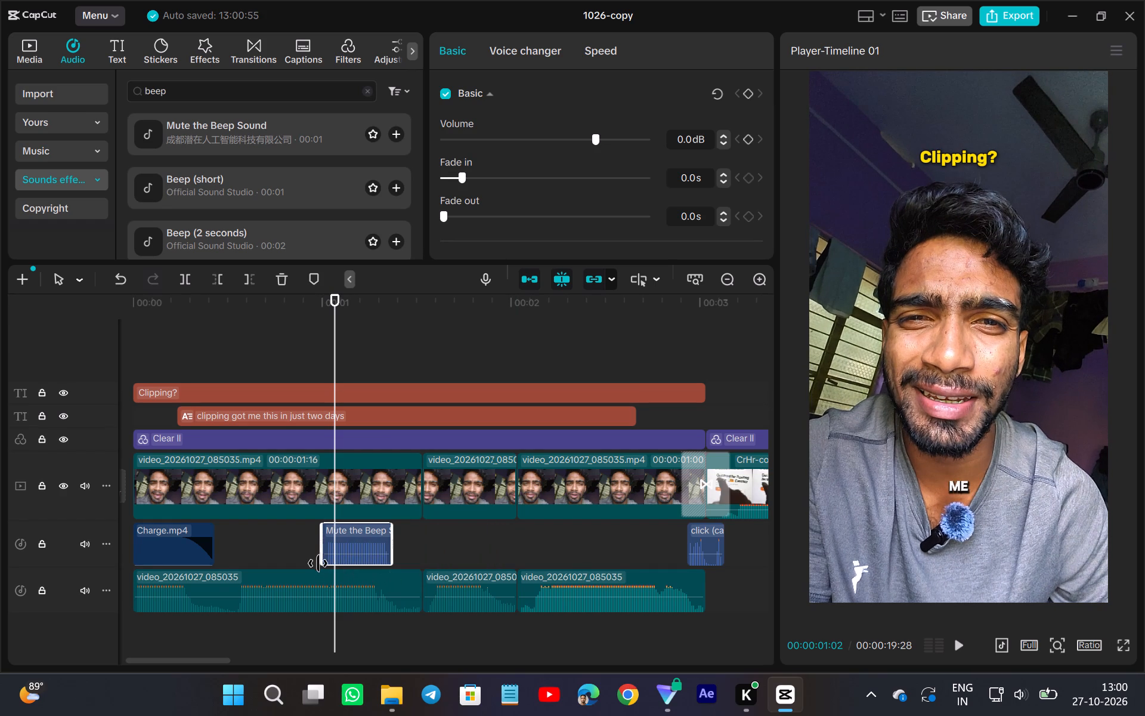
Trim the start of the Mute the Beep Sound clip slightly, to 00:00:01:01.
left_click_drag(319, 562, 326, 574)
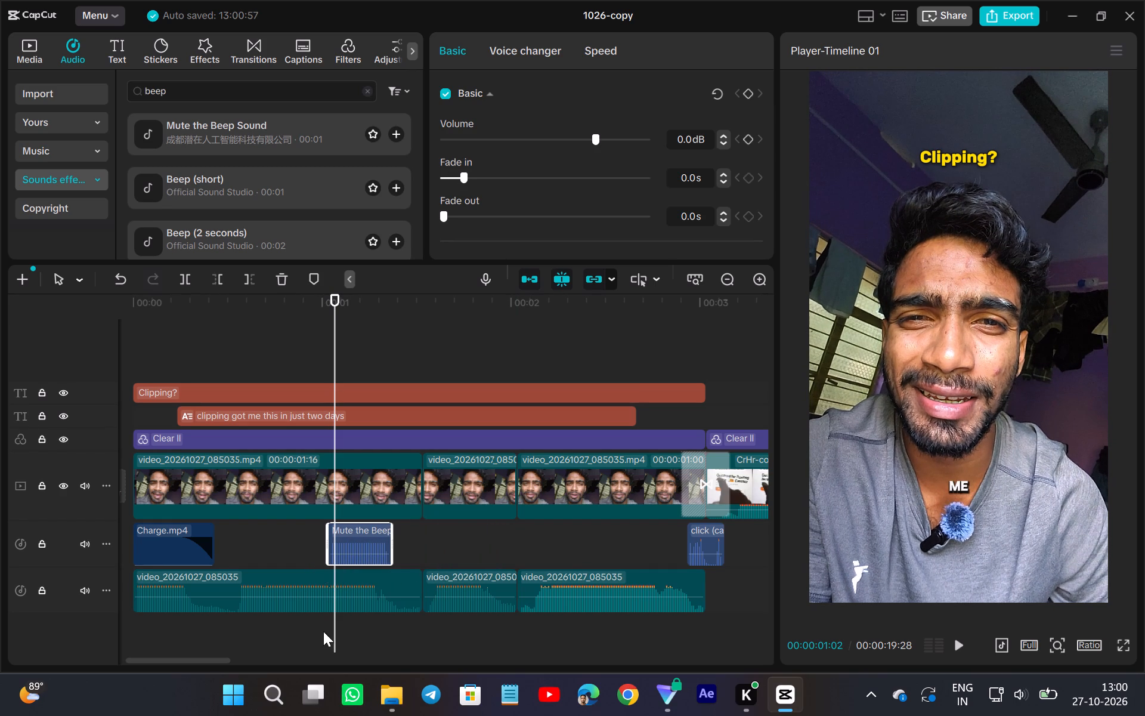
Play back the section around the one-second mark to check the beep's timing against the voice.
left_click(323, 631)
left_click(951, 643)
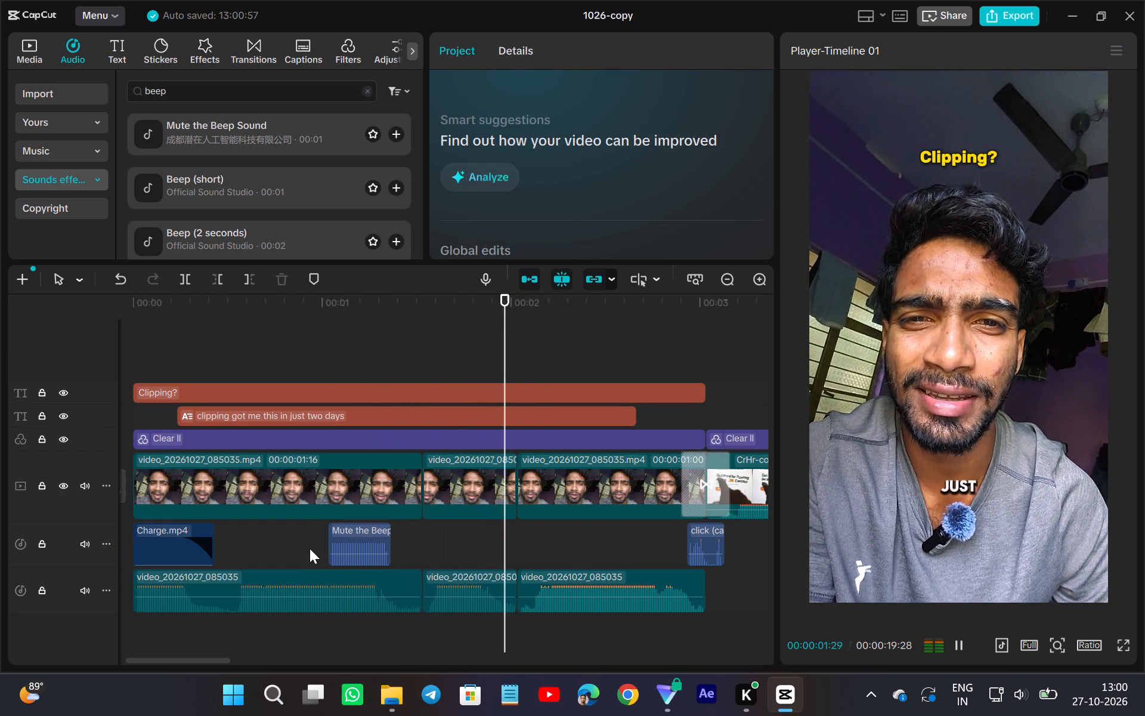
left_click(315, 547)
left_click(330, 626)
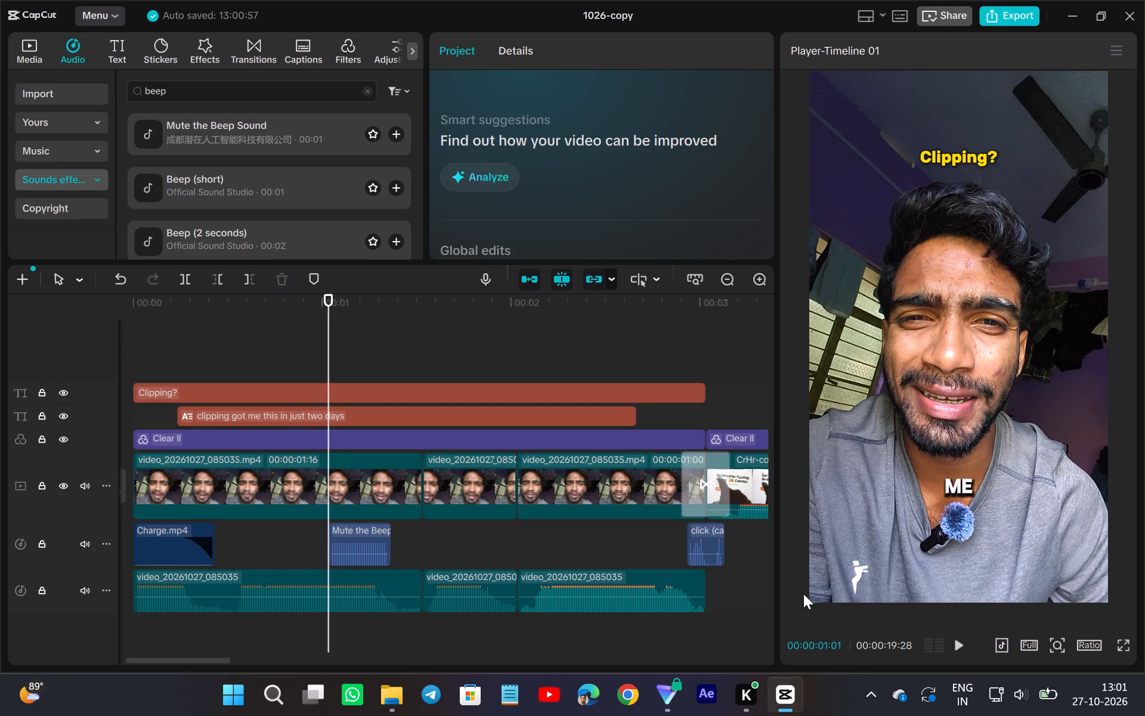
left_click(298, 622)
left_click(955, 640)
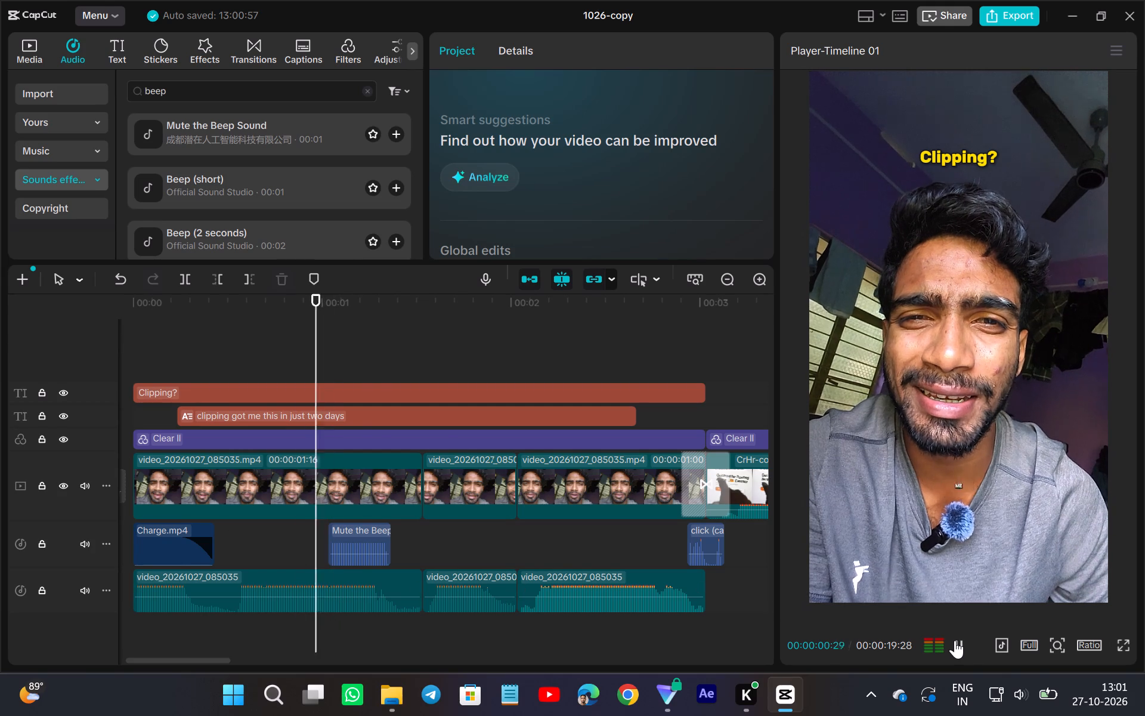
left_click(324, 630)
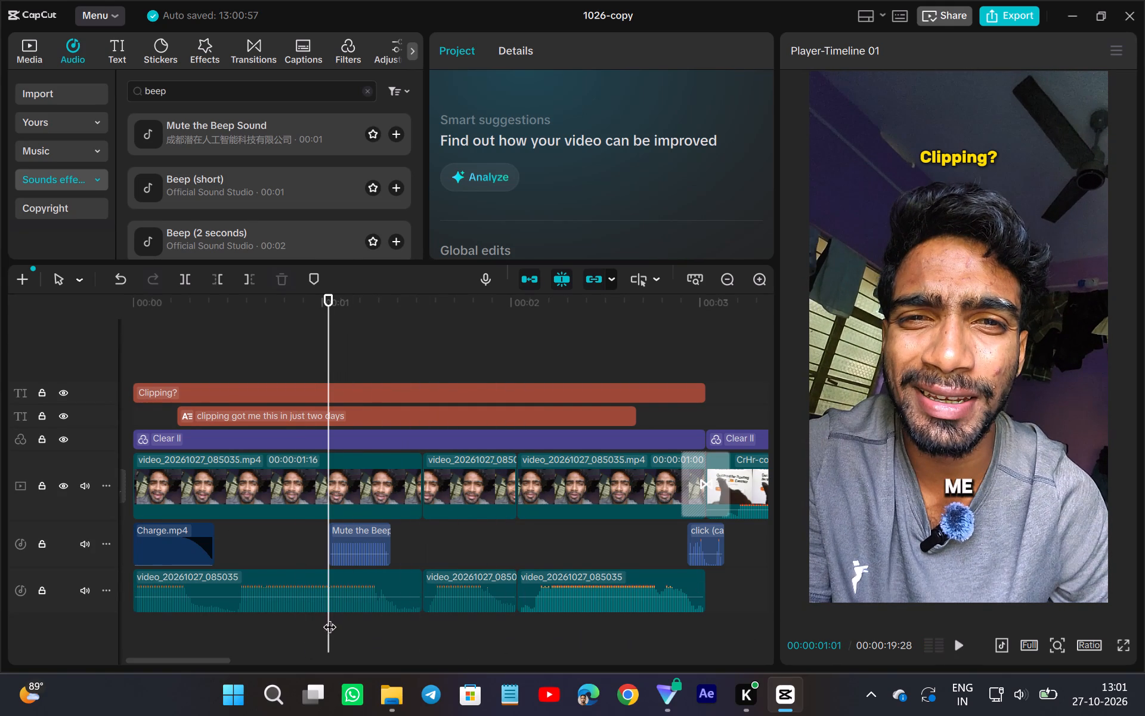
left_click_drag(327, 622, 324, 644)
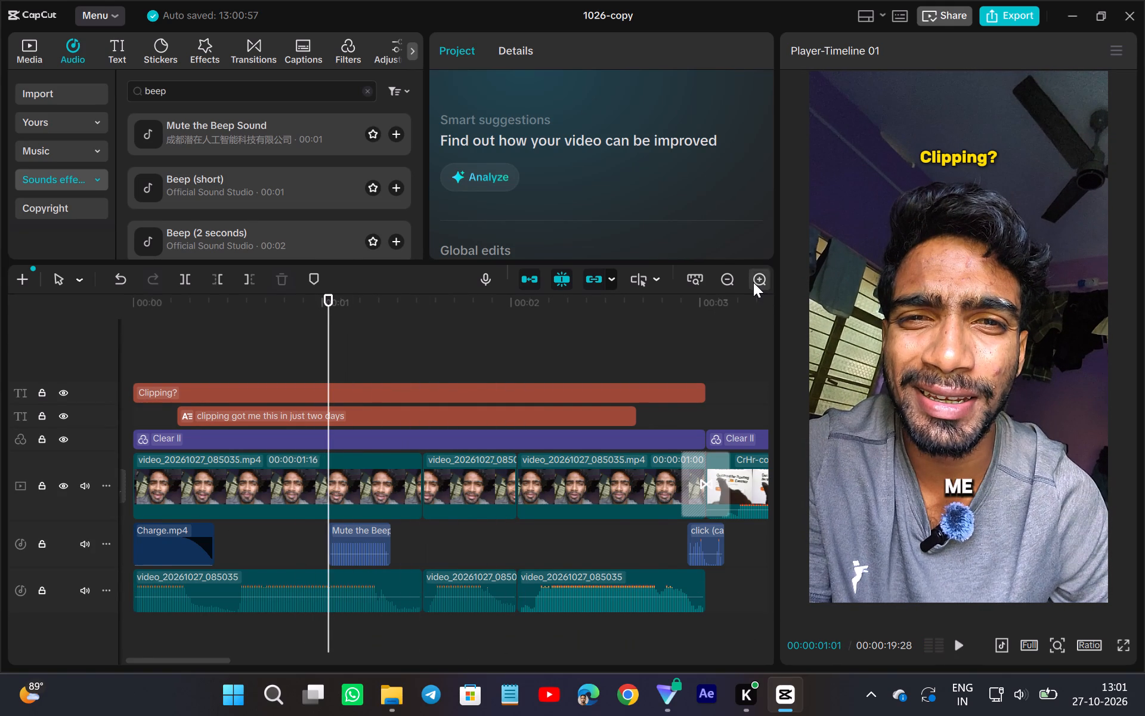
Remove the fade-in from the Mute the Beep Sound clip by setting it to 0.0s.
double_click(753, 282)
left_click(369, 538)
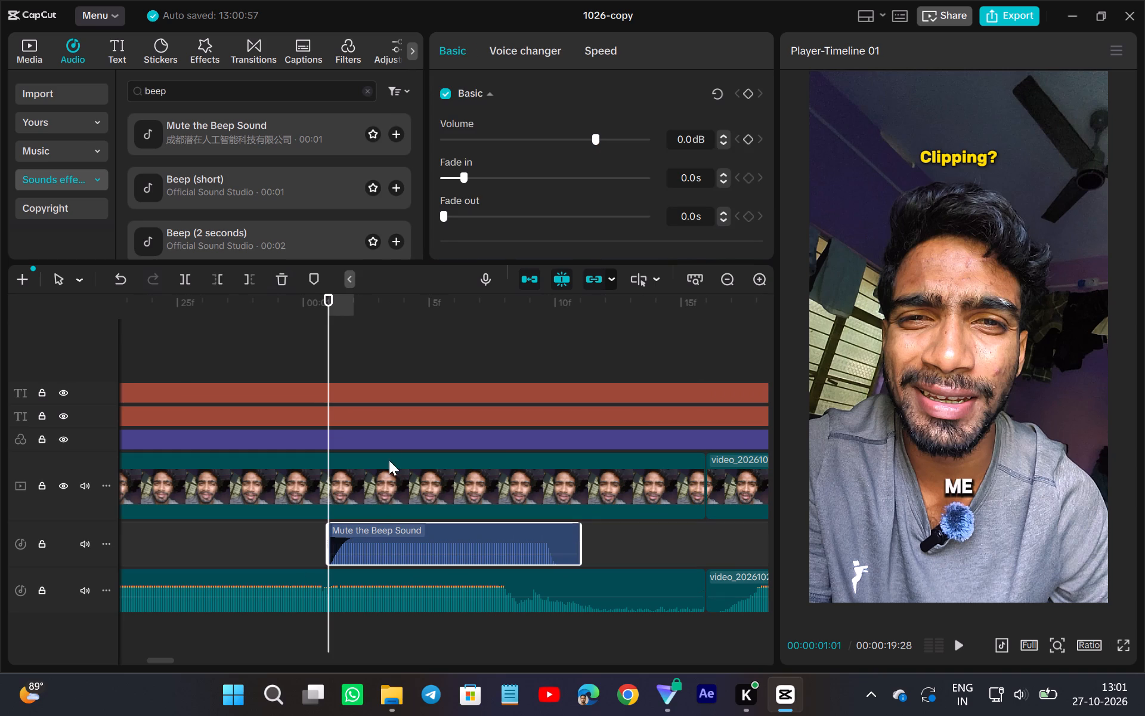
left_click_drag(467, 178, 375, 183)
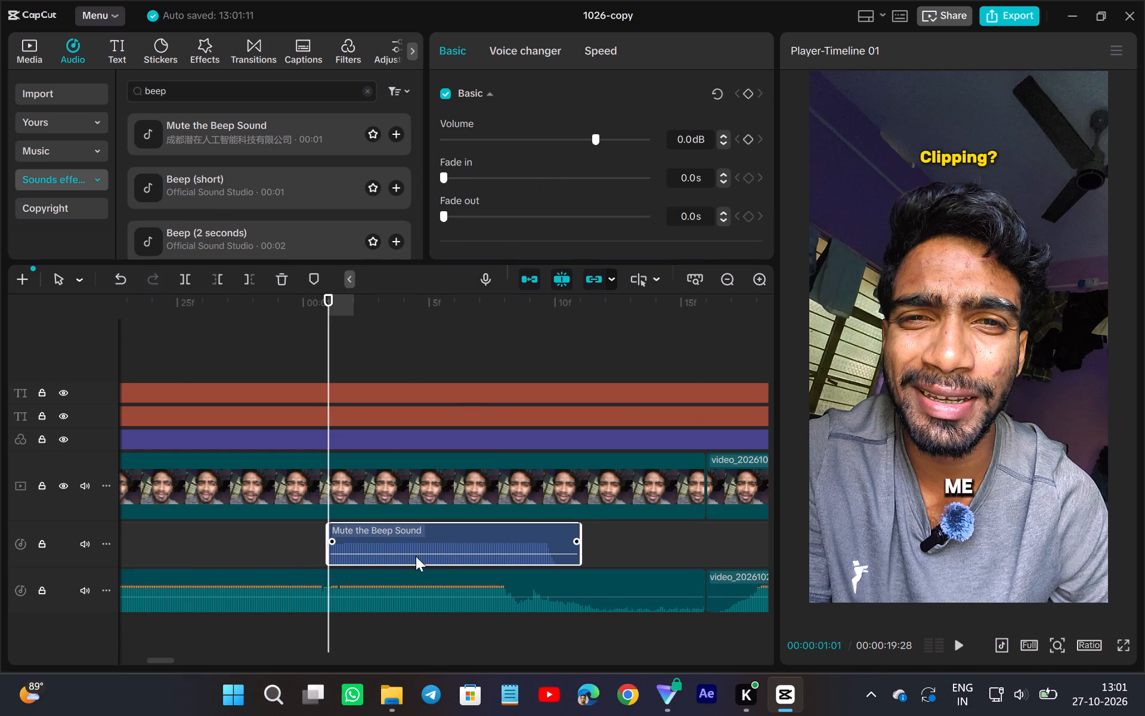
Play the opening from before the beep through the transition to hear the beep without its fade-in.
left_click(316, 550)
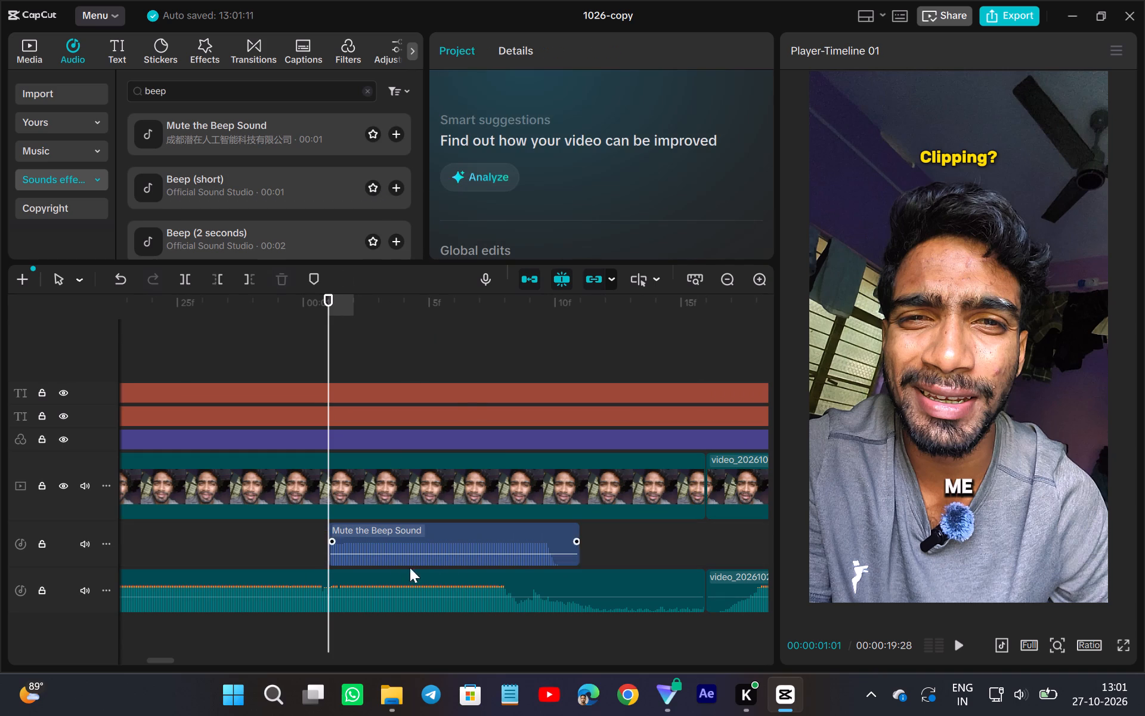
left_click(303, 550)
left_click(949, 633)
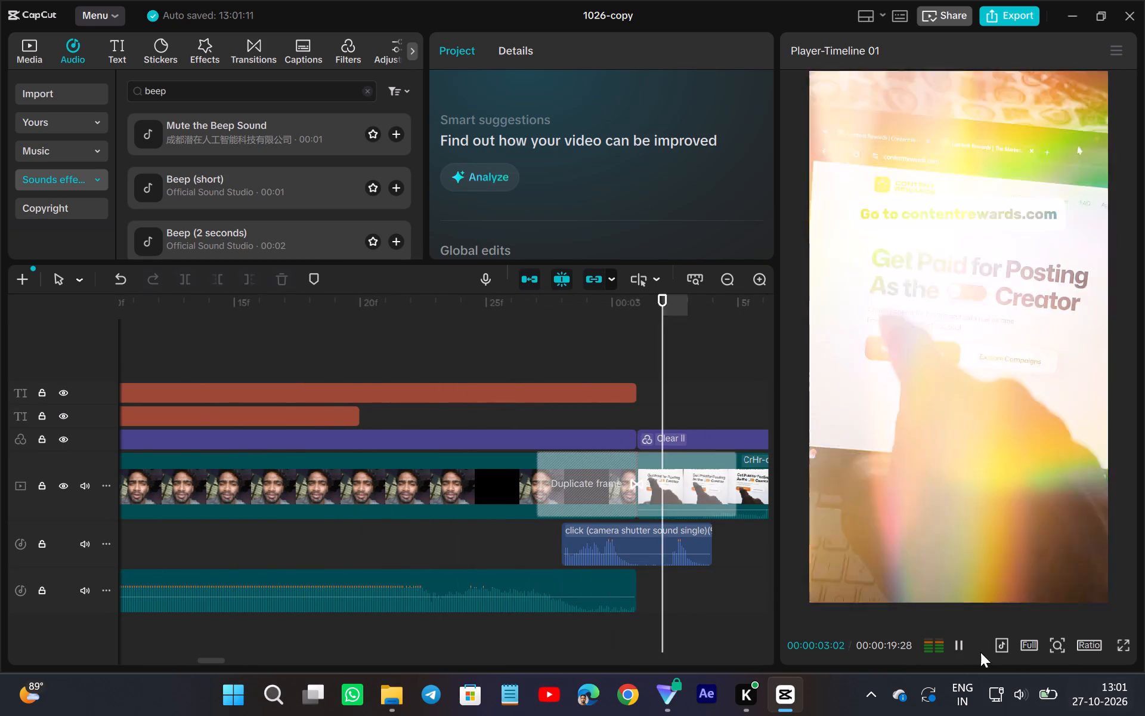
left_click(951, 644)
scroll(567, 624, "right", 4)
scroll(540, 619, "left", 1)
scroll(379, 560, "right", 4)
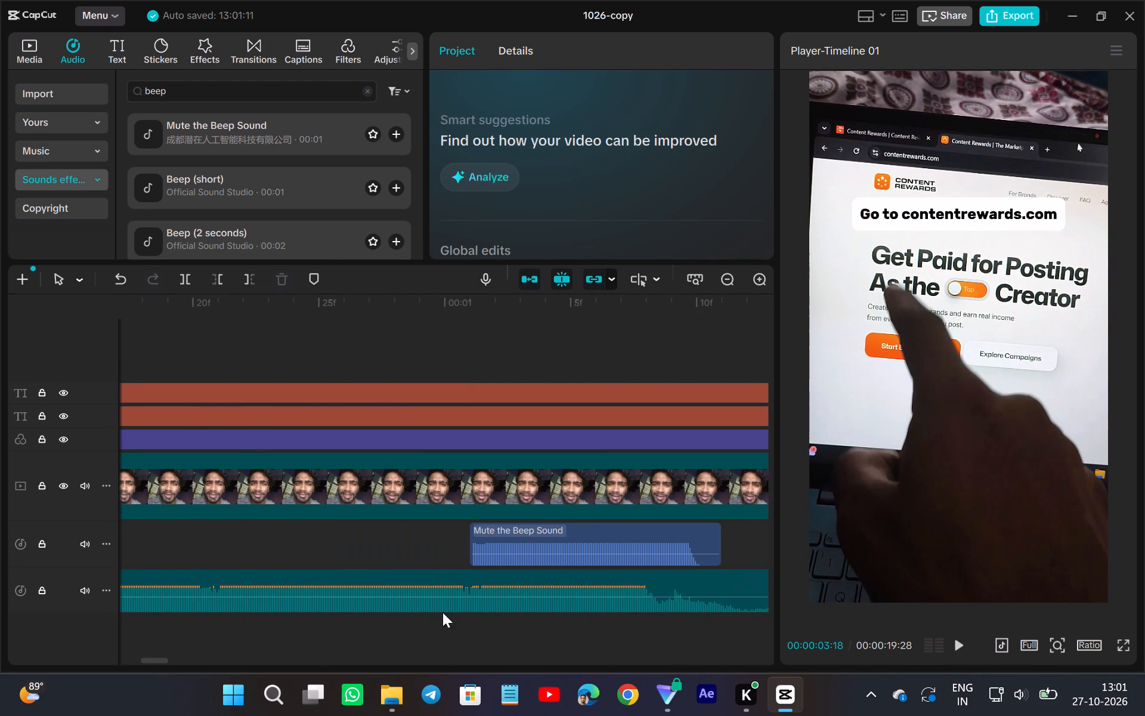
Split the voice audio at 00:00:01:01, where the beep clip starts.
left_click(465, 613)
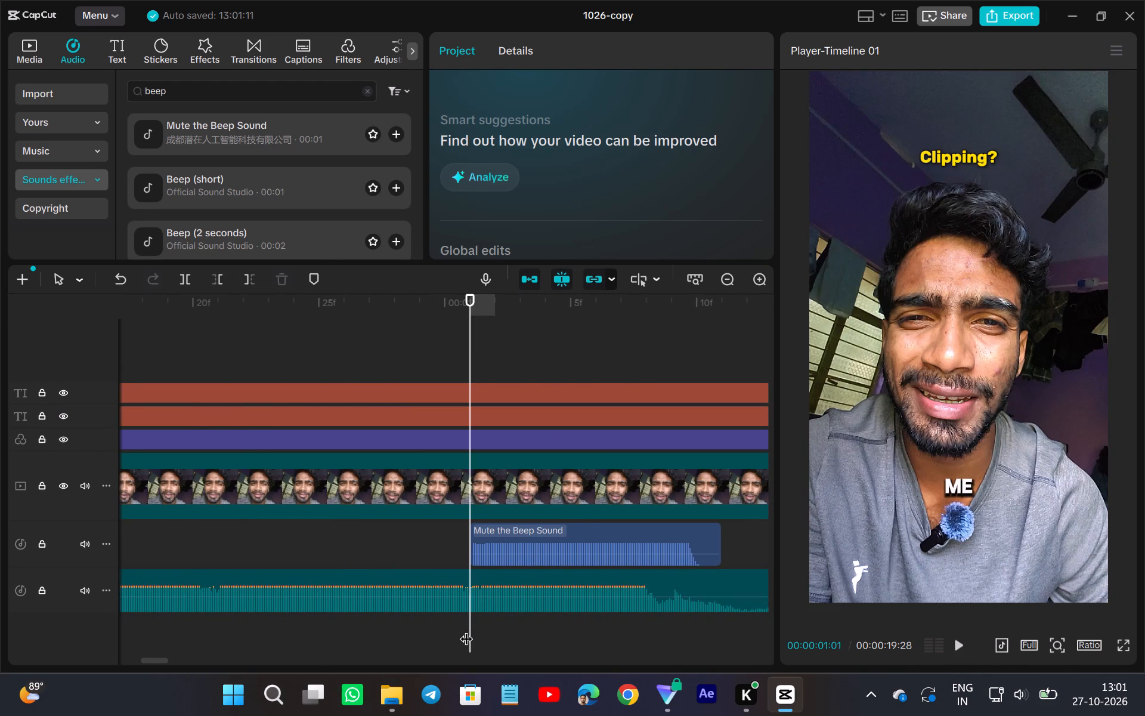
left_click_drag(468, 629, 449, 648)
double_click(959, 645)
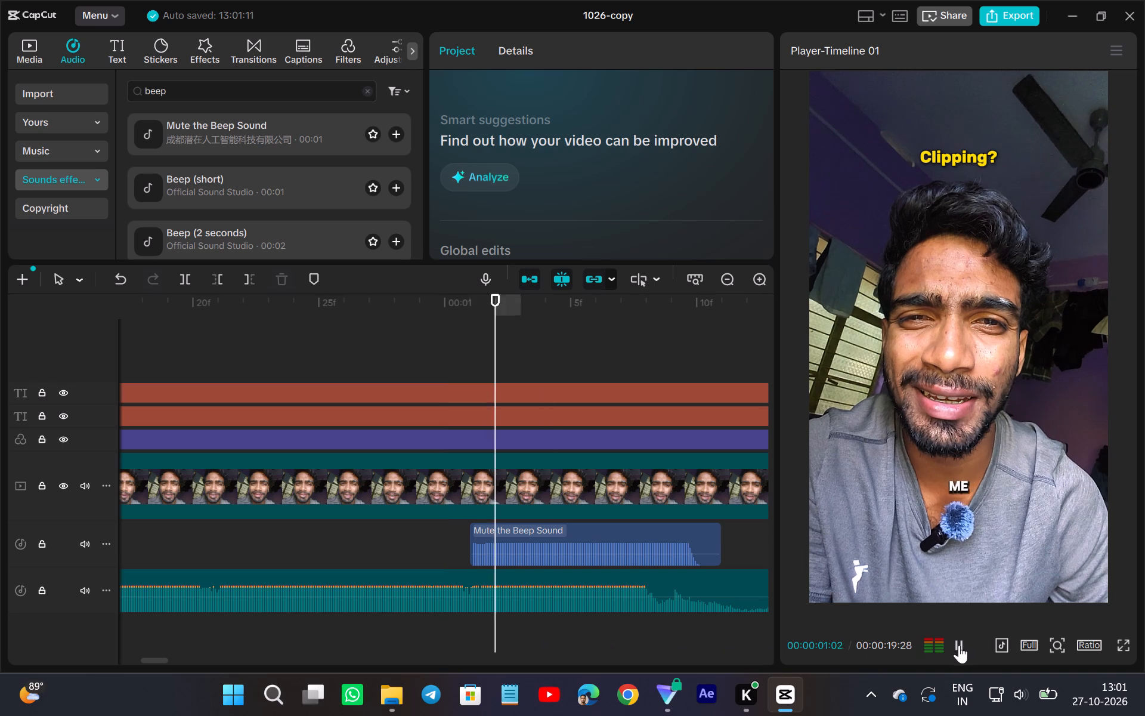
left_click(466, 626)
left_click_drag(468, 622, 453, 641)
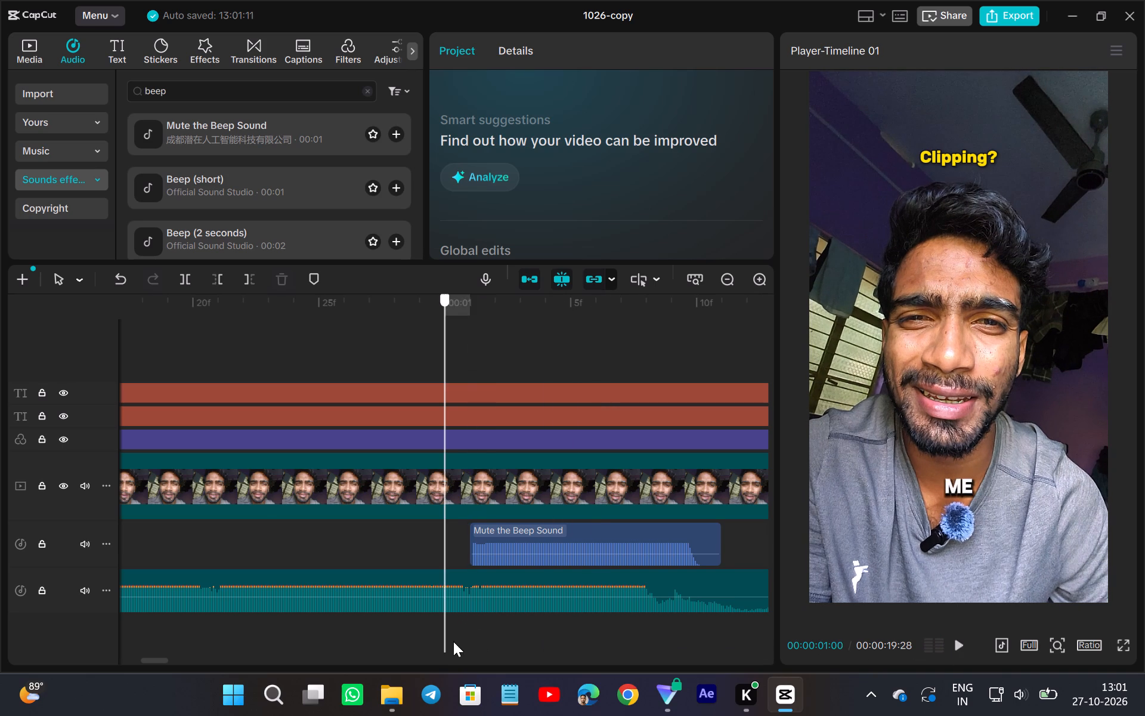
left_click_drag(453, 641, 475, 650)
left_click(484, 588)
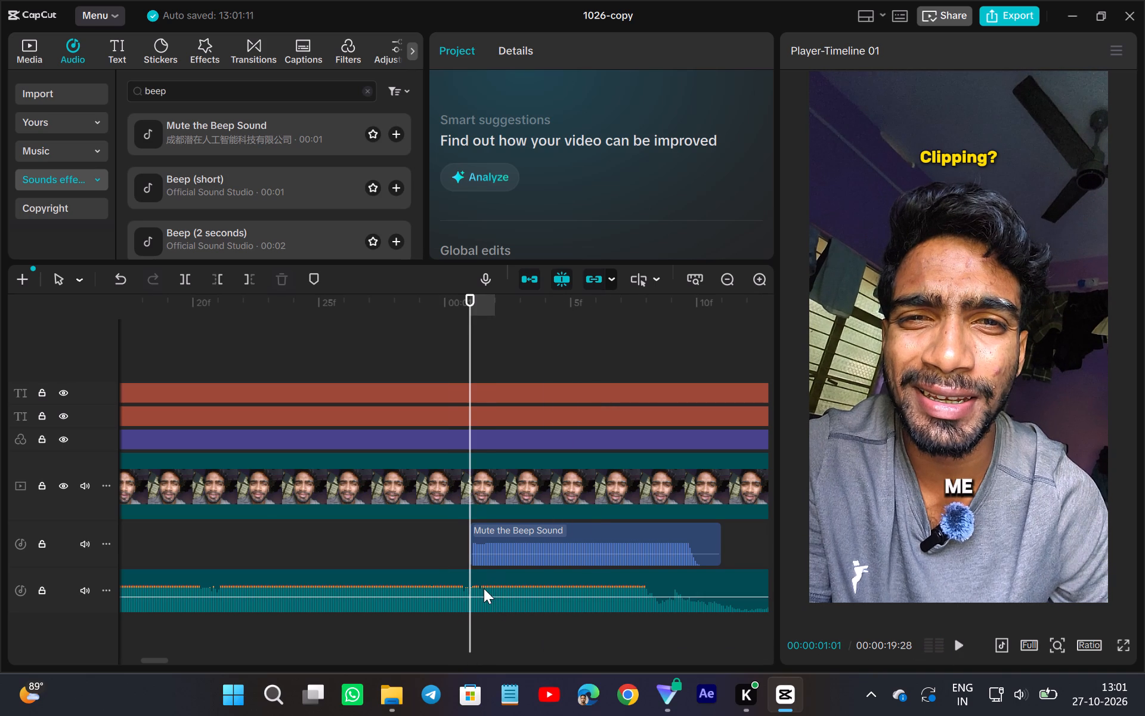
left_click(179, 277)
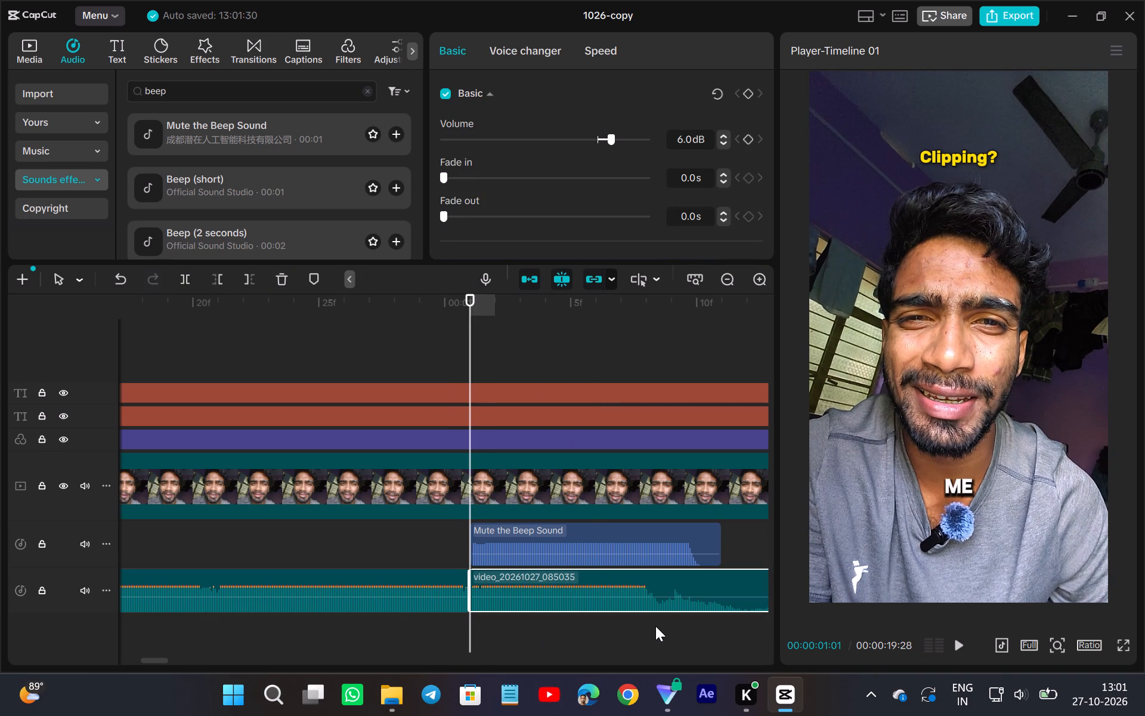
Split the voice audio again at 00:00:01:09, where the word under the beep ends.
double_click(960, 646)
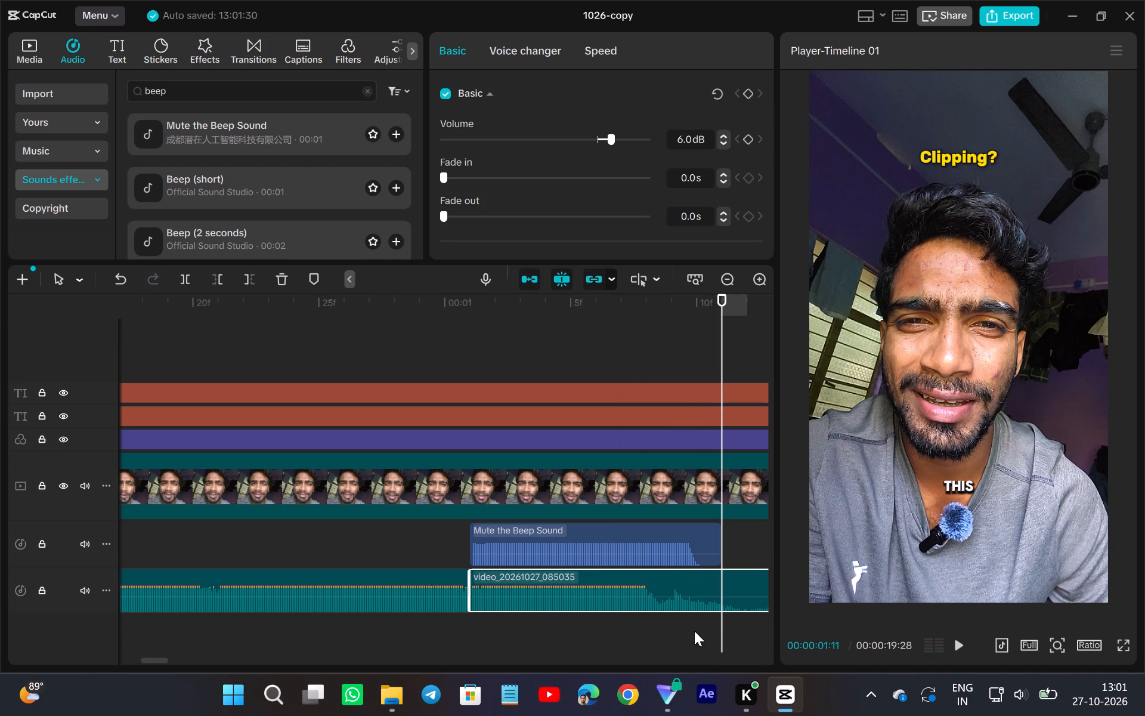
left_click(663, 621)
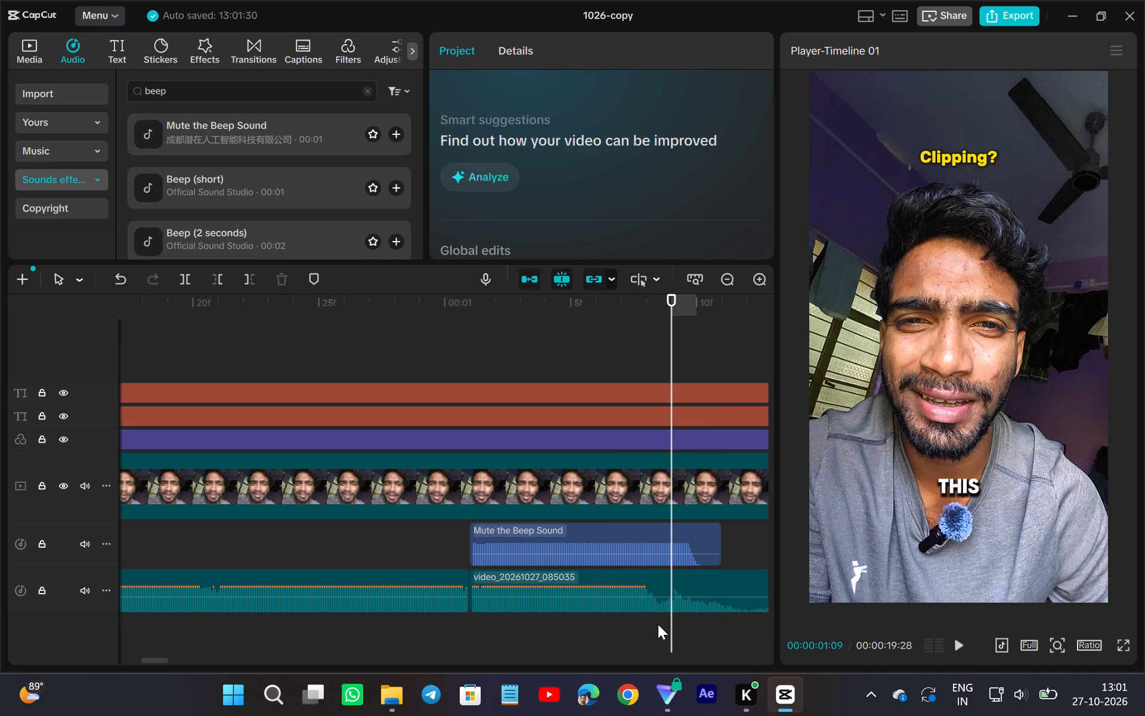
left_click(658, 624)
left_click(656, 620)
left_click_drag(648, 629, 667, 664)
left_click(640, 592)
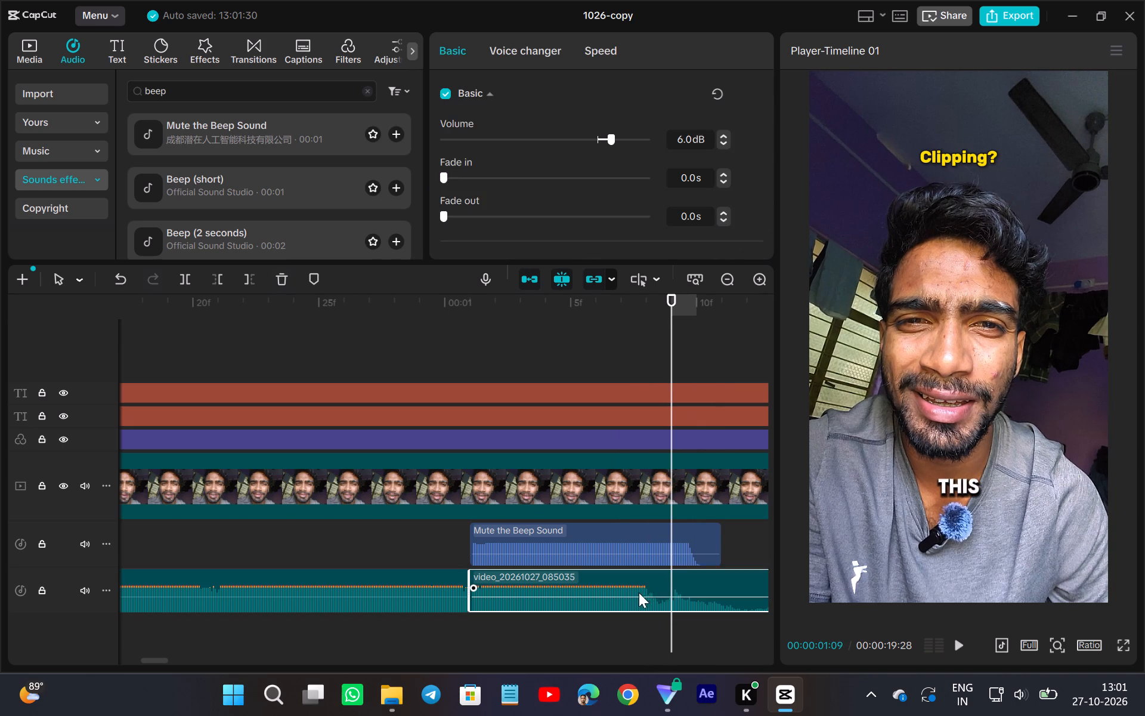
left_click(183, 274)
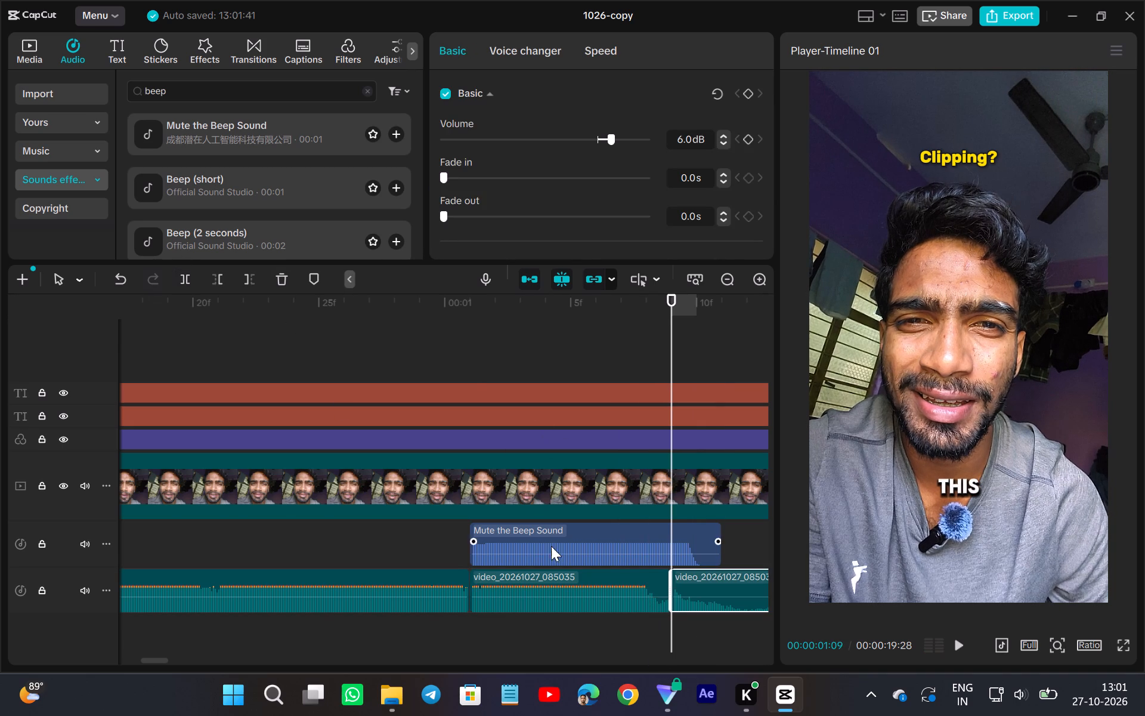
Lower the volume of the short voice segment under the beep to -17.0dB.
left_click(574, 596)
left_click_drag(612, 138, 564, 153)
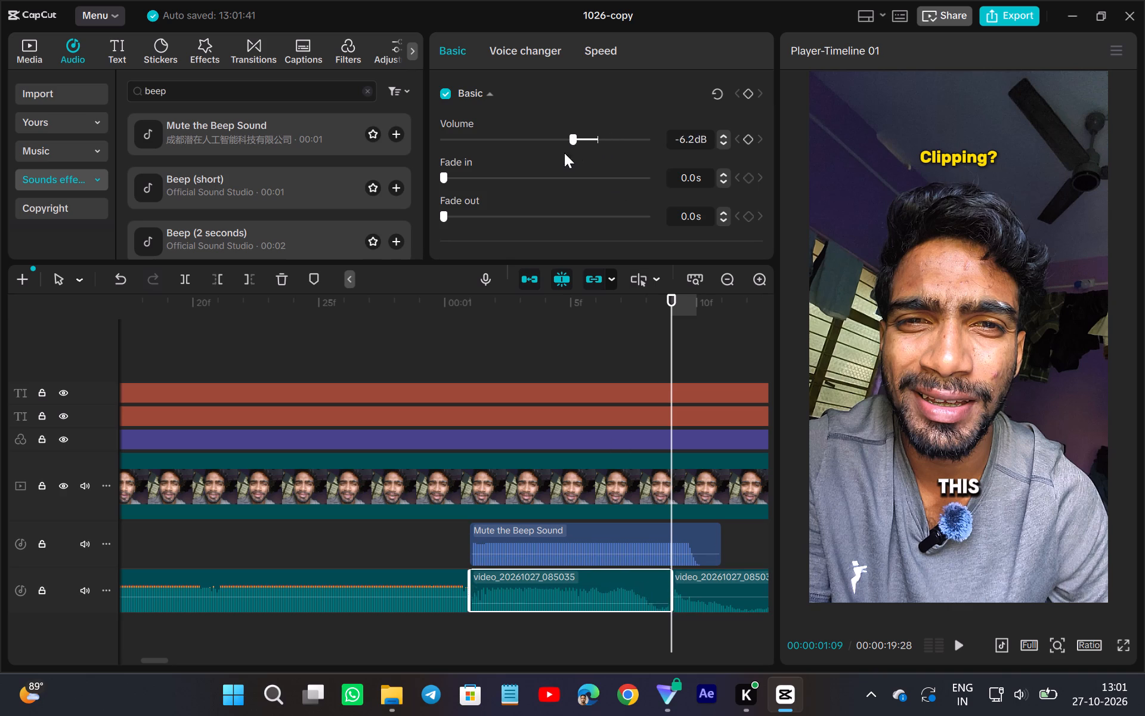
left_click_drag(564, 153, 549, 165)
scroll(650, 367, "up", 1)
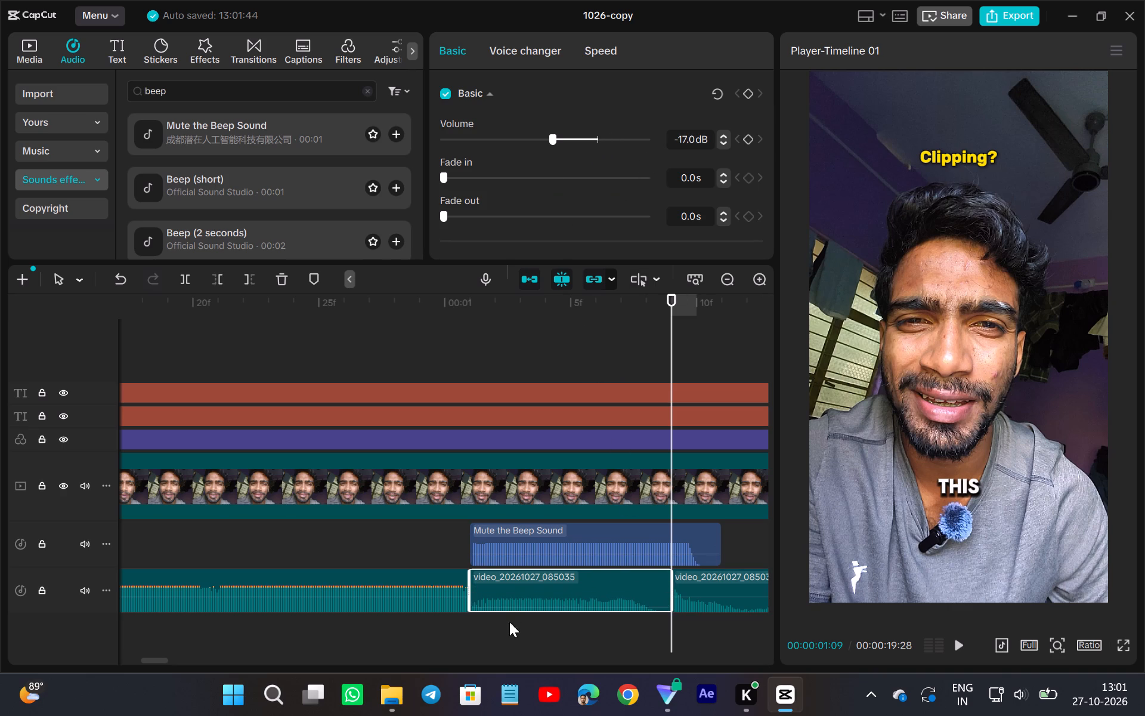
Trim the end of the Mute the Beep Sound clip to the playhead at 00:00:01:09.
left_click(691, 533)
left_click(249, 283)
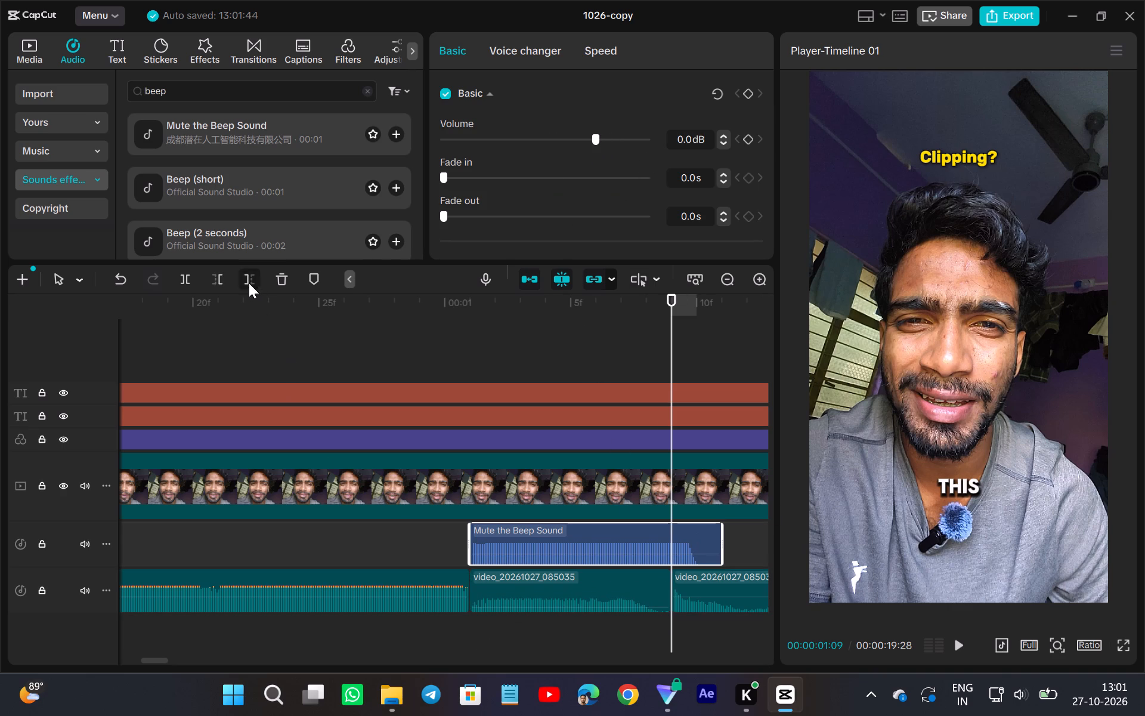
Play back the opening several times to check the shortened beep over the lowered voice segment.
left_click(429, 633)
left_click(960, 647)
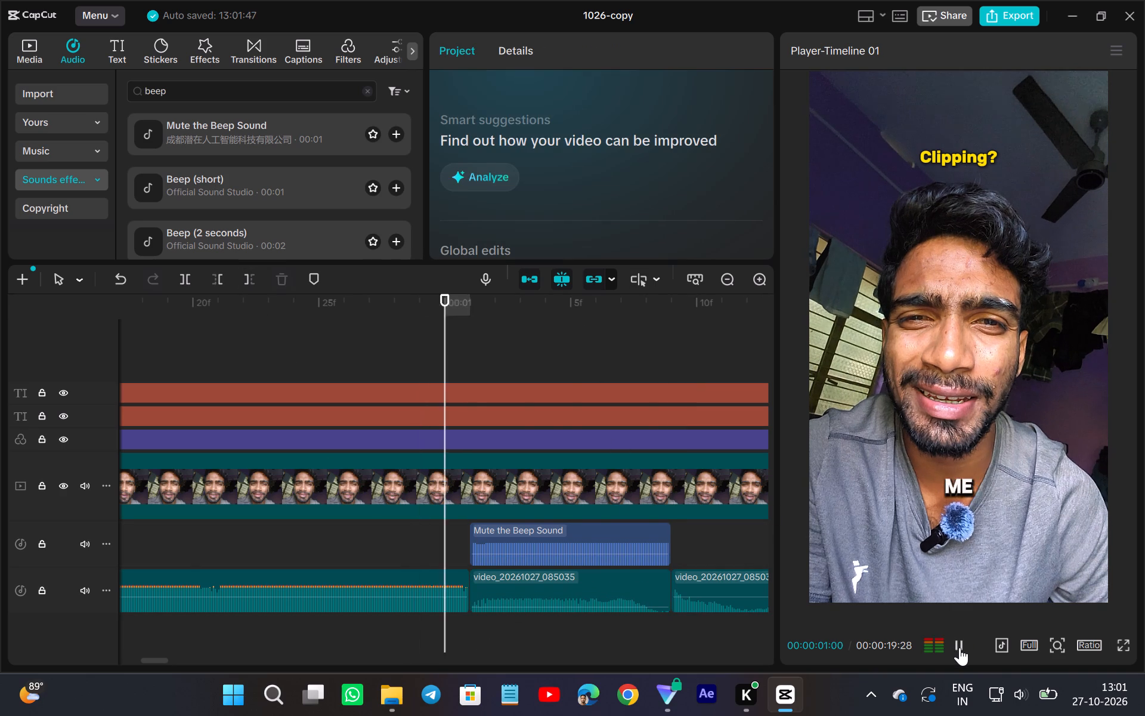
scroll(420, 633, "down", 5, "ctrl")
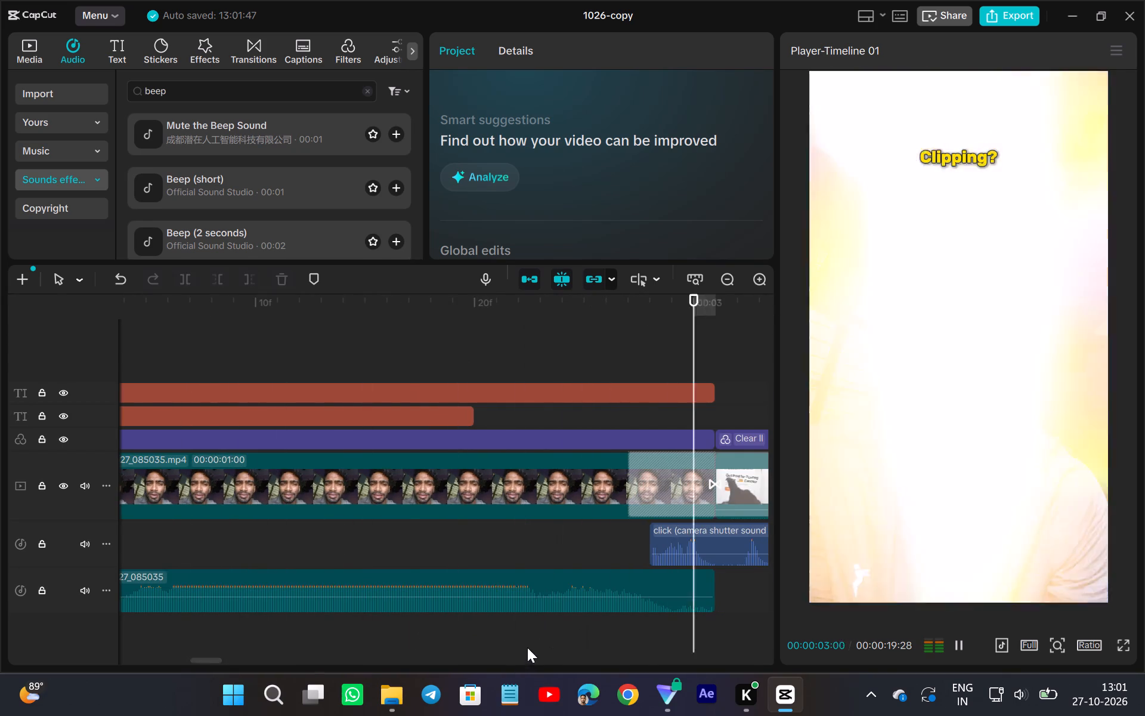
left_click(533, 641)
scroll(612, 601, "down", 5, "ctrl")
scroll(438, 578, "down", 8, "ctrl")
scroll(500, 553, "down", 9, "ctrl")
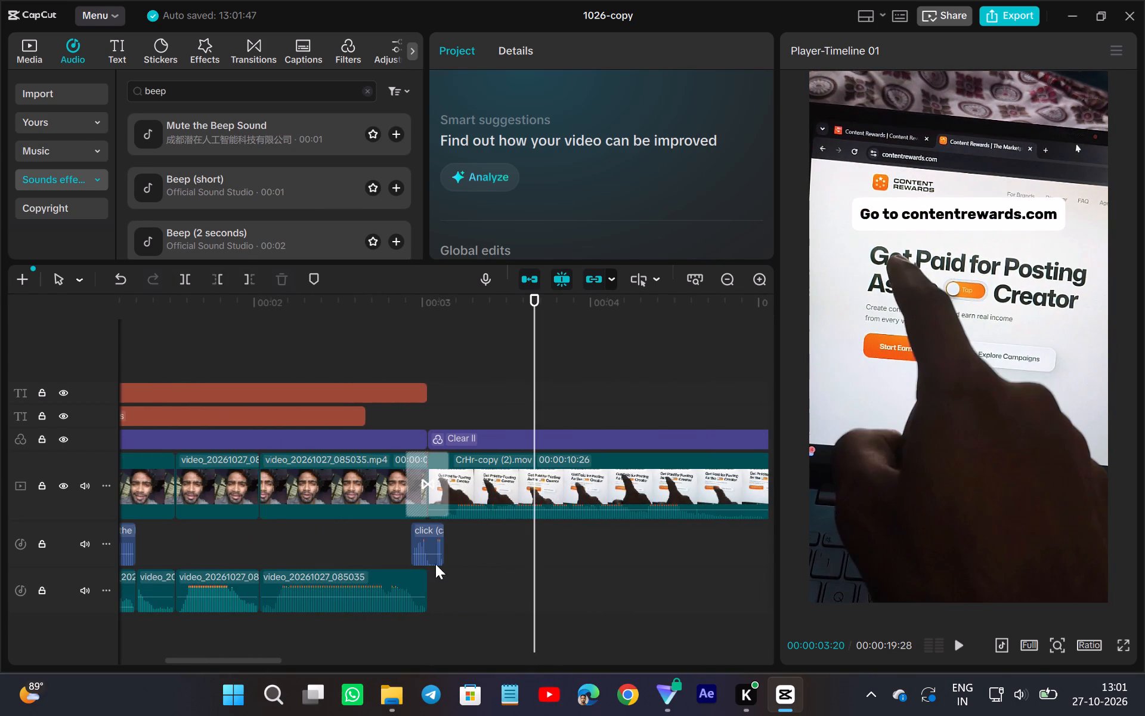
scroll(490, 581, "right", 2)
left_click(308, 631)
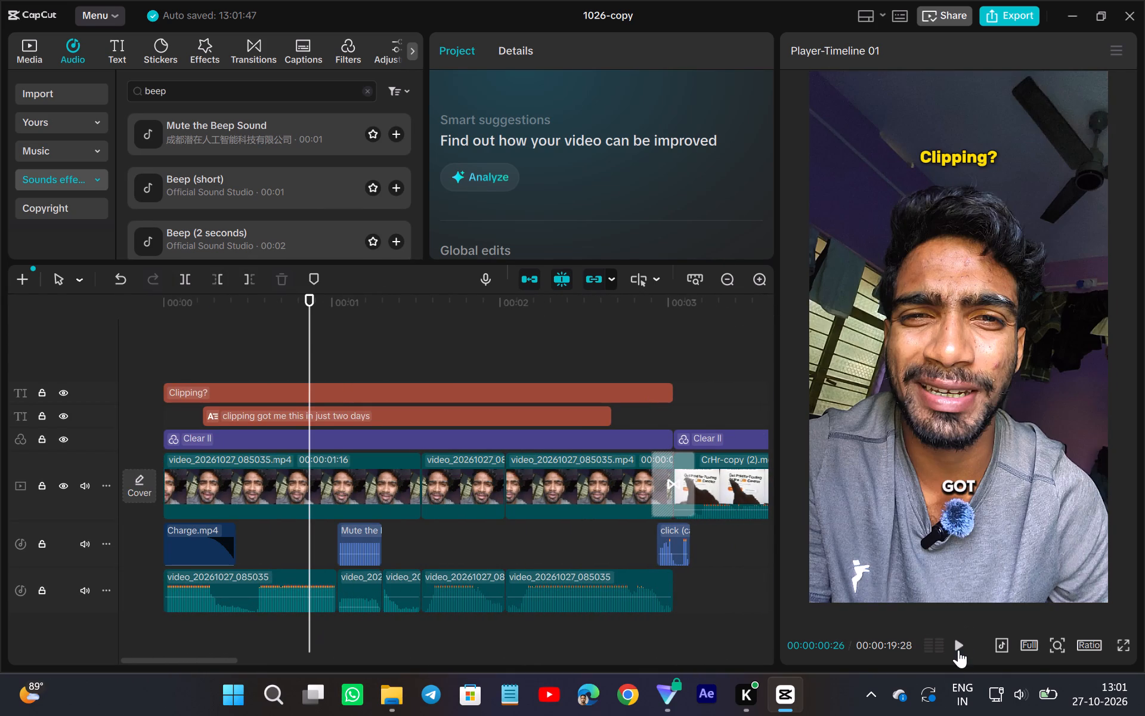
left_click(958, 650)
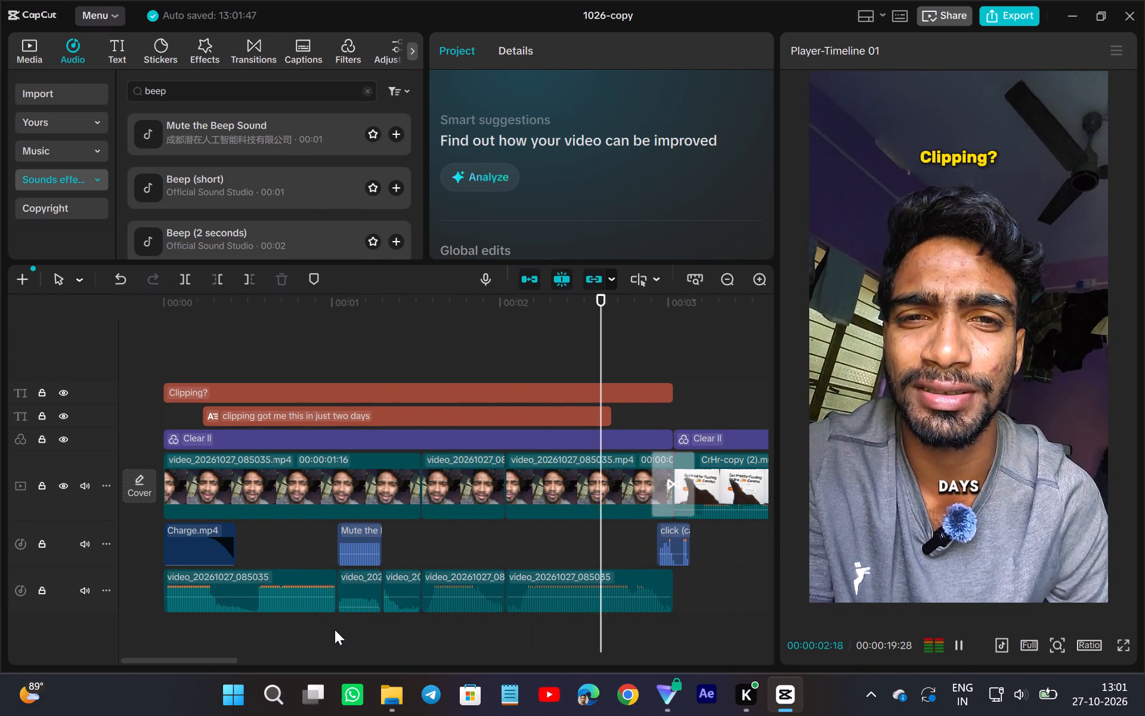
left_click(295, 625)
left_click(957, 646)
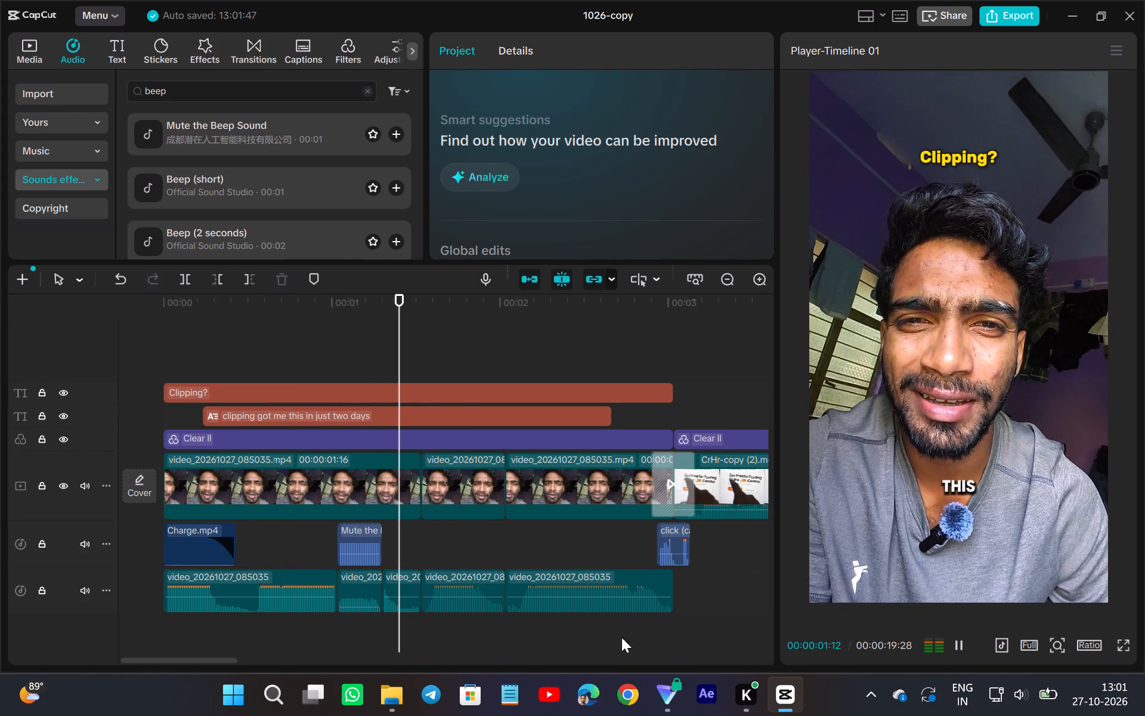
Silence the short voice segment under the beep by lowering its volume to the minimum.
left_click(351, 634)
left_click(353, 589)
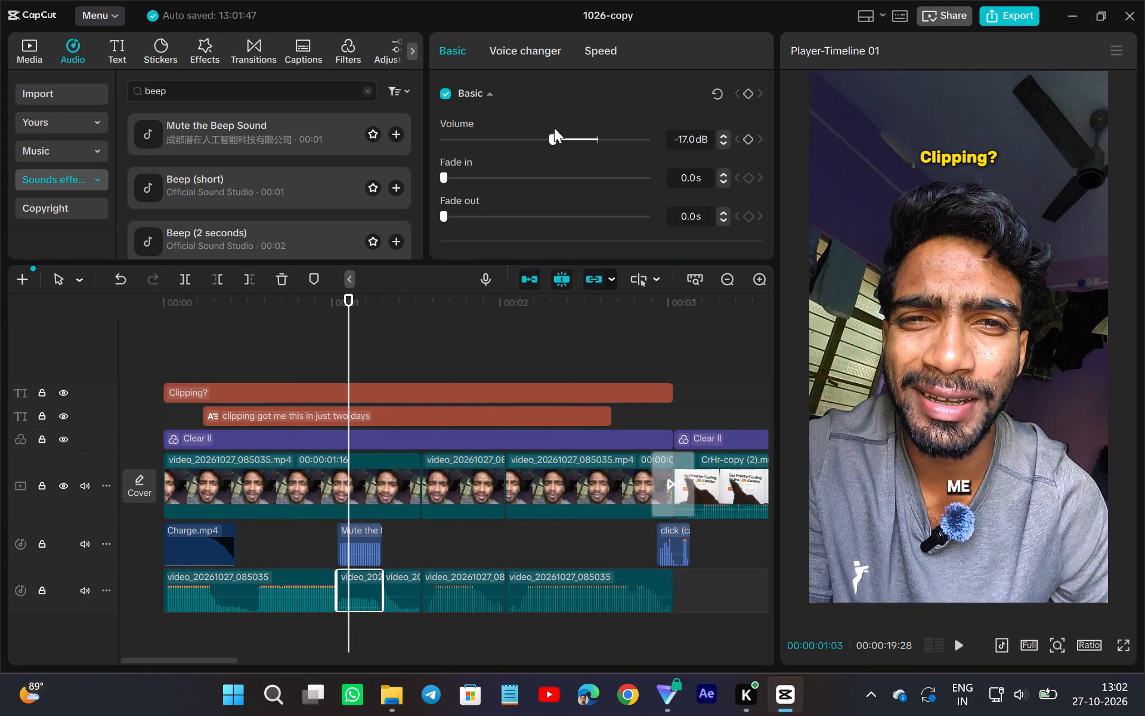
left_click_drag(552, 138, 276, 155)
Replay the opening from before the beep to check the censored word with the voice silenced.
left_click(293, 551)
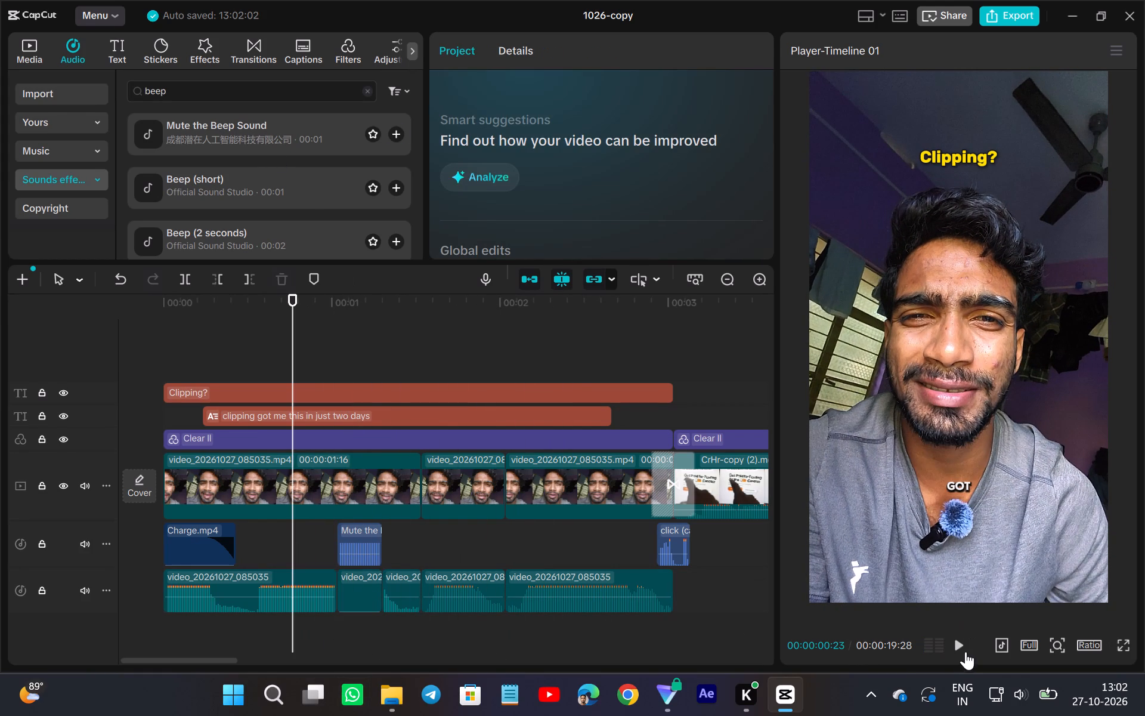
left_click(959, 640)
left_click(258, 639)
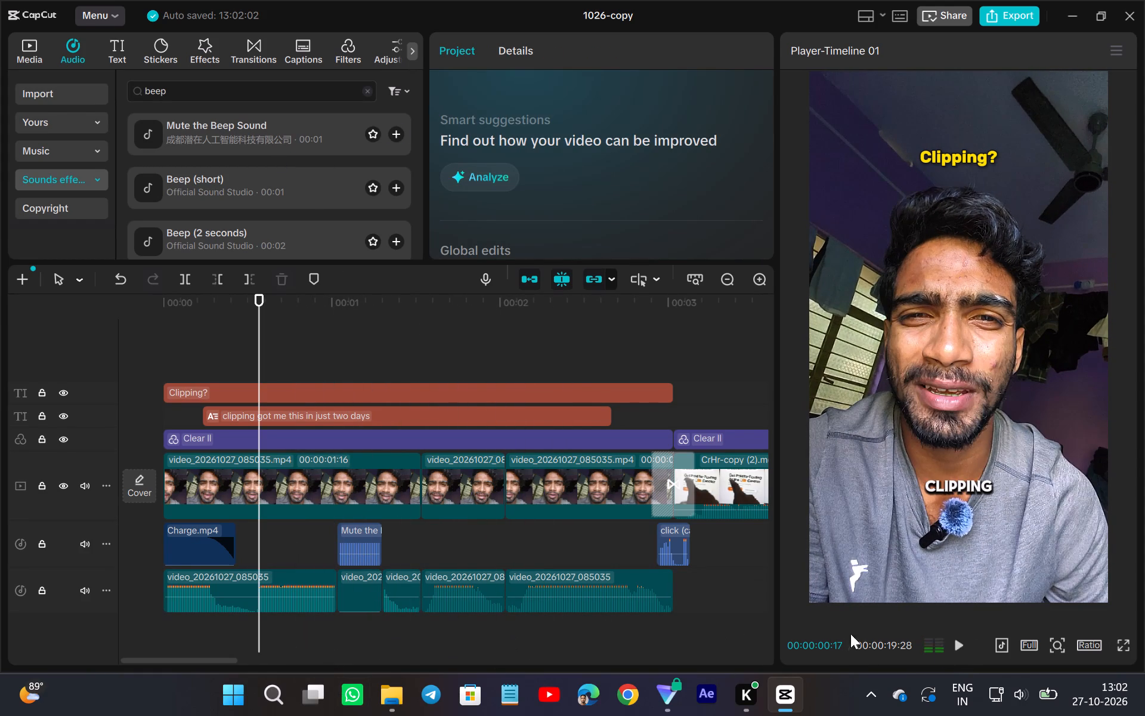
left_click(958, 646)
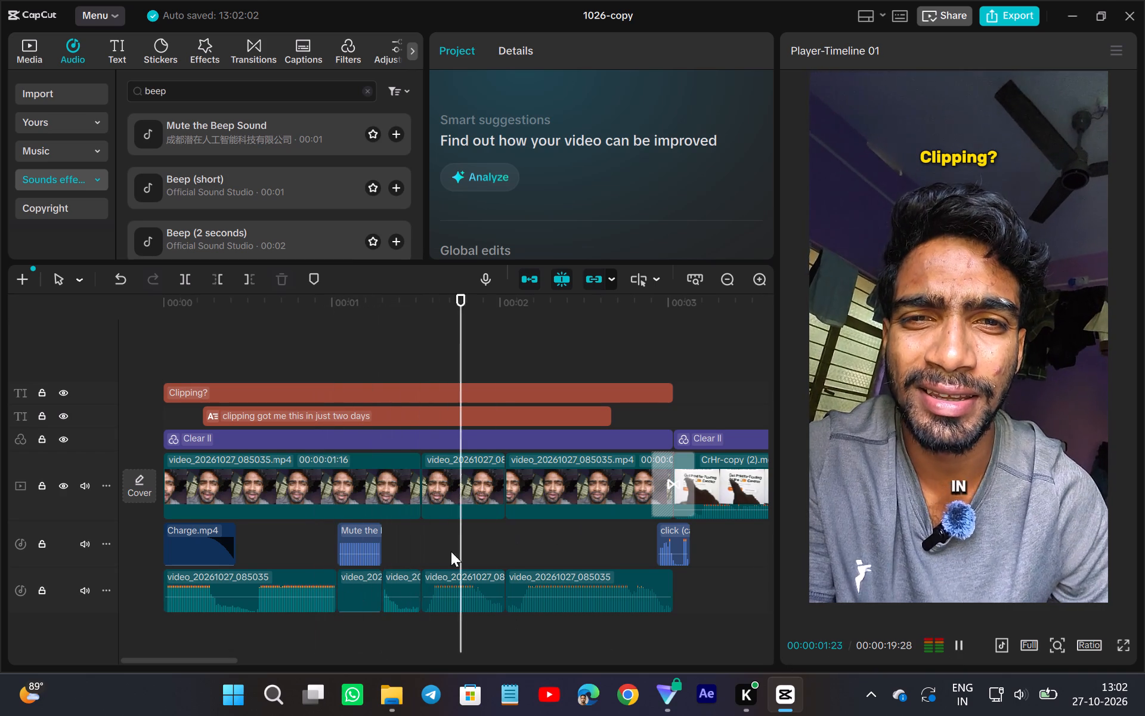
left_click(294, 546)
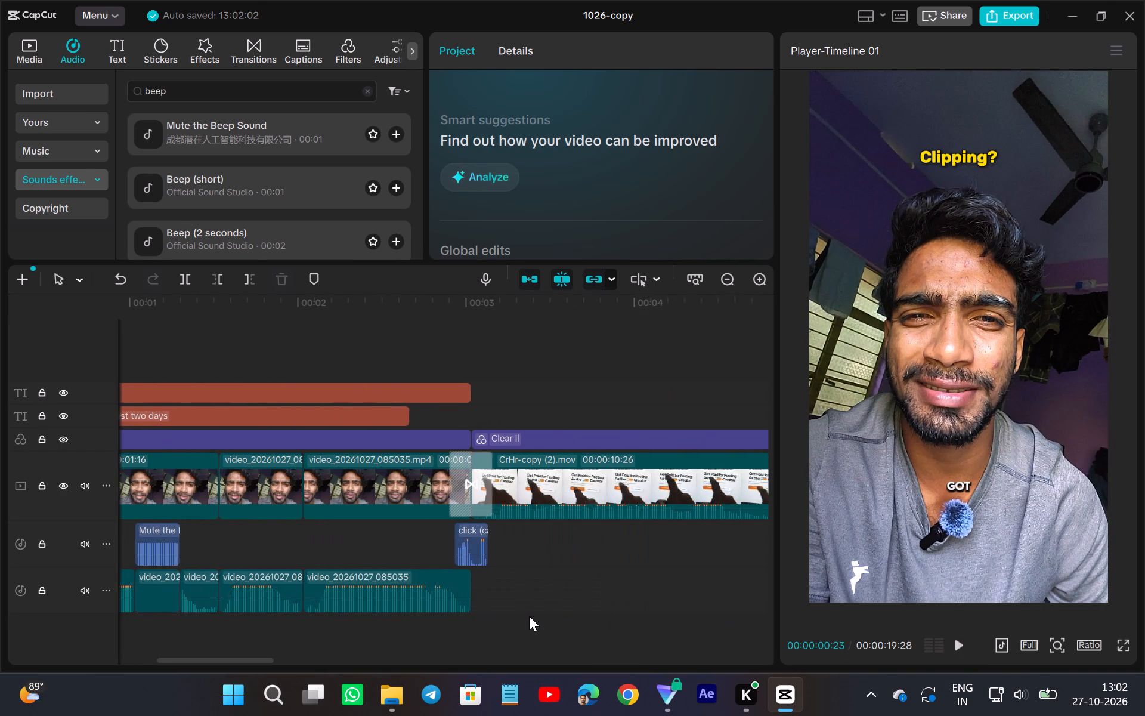
scroll(538, 603, "down", 3, "ctrl")
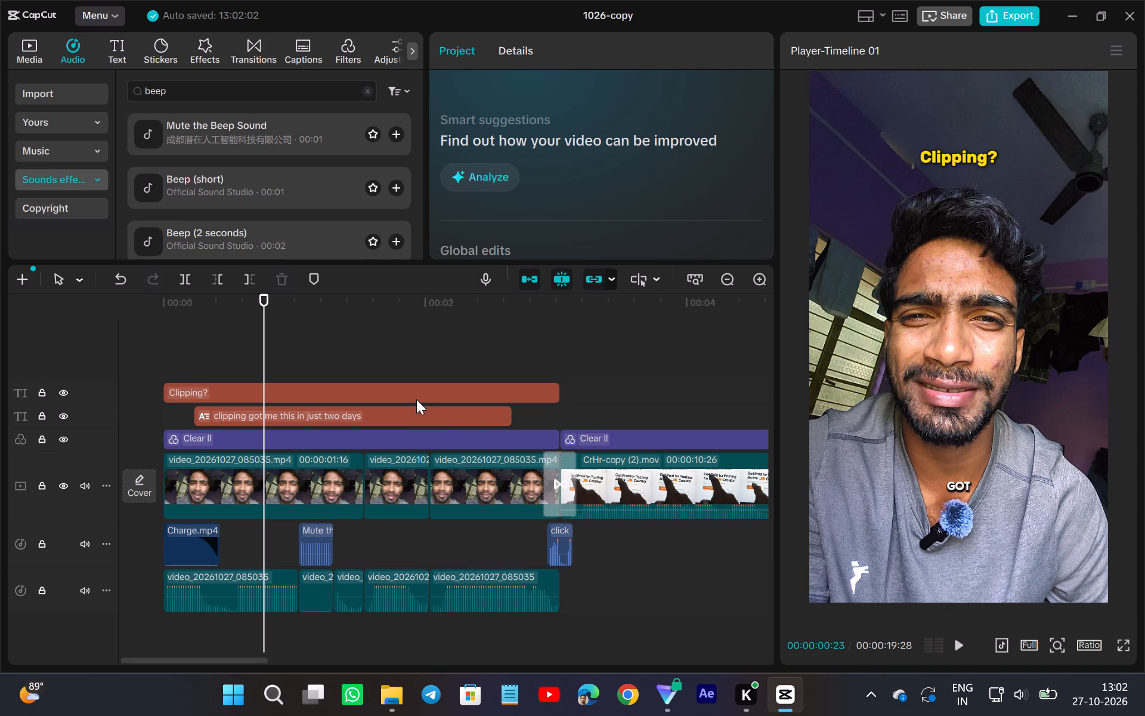
Reword the opening title to "Clipping Is Dead?" and pick the Rubik font for it.
left_click(142, 361)
left_click(220, 385)
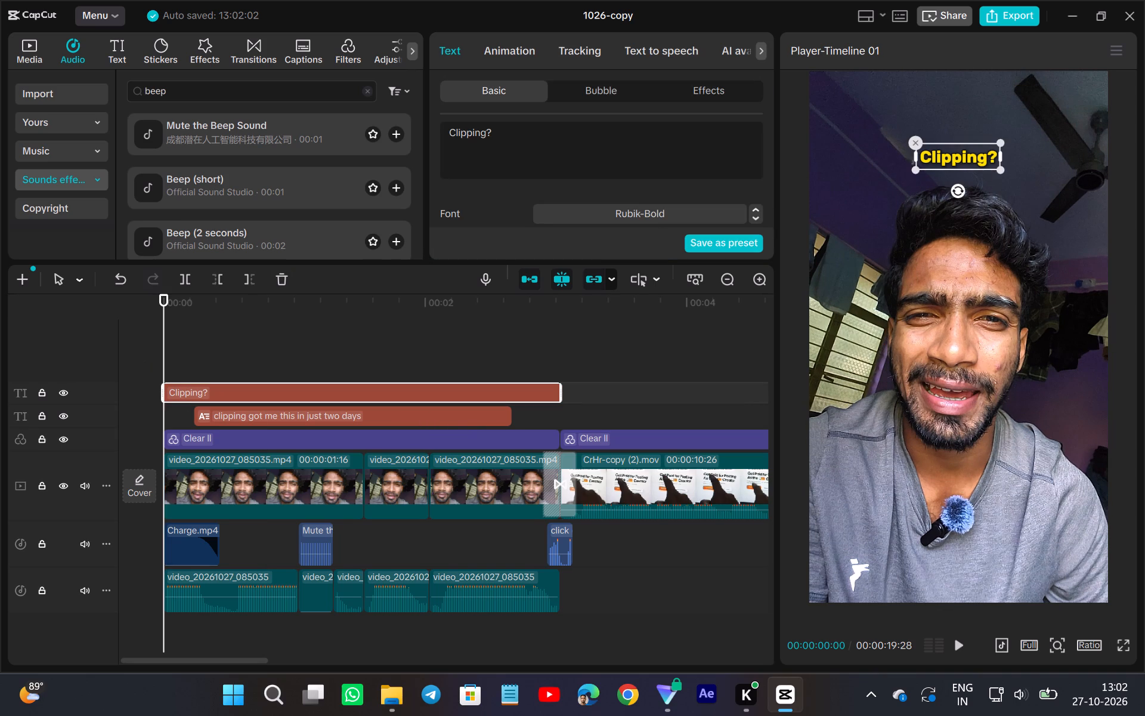
left_click(488, 128)
key("space")
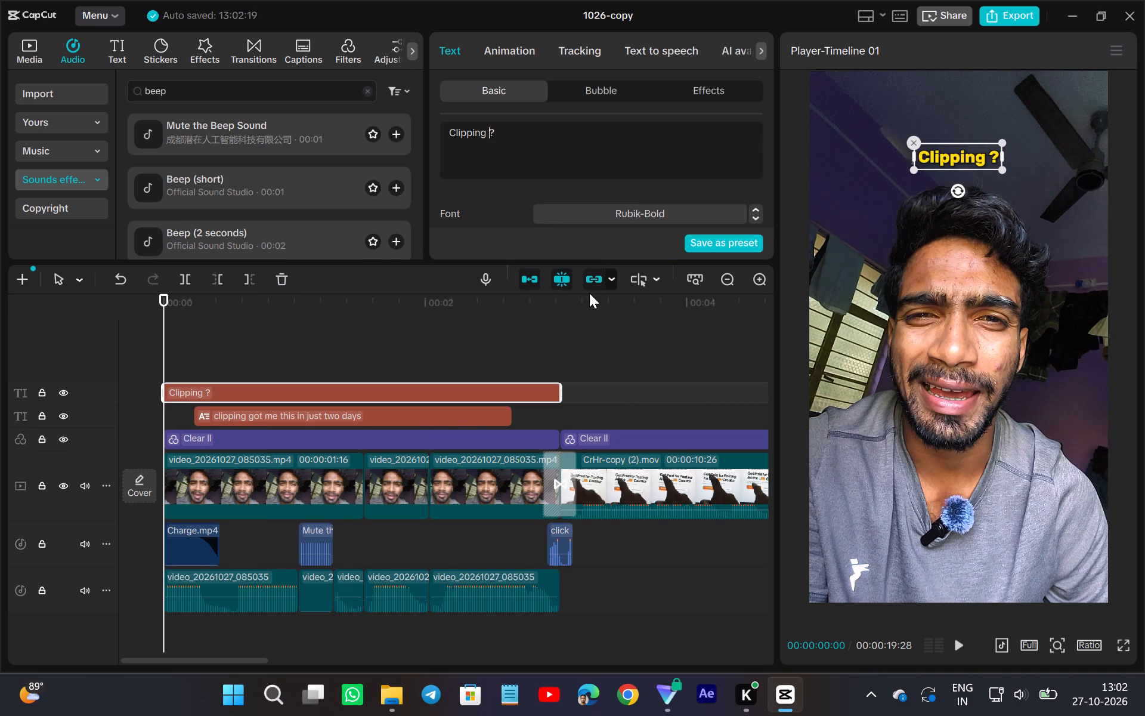
type("i")
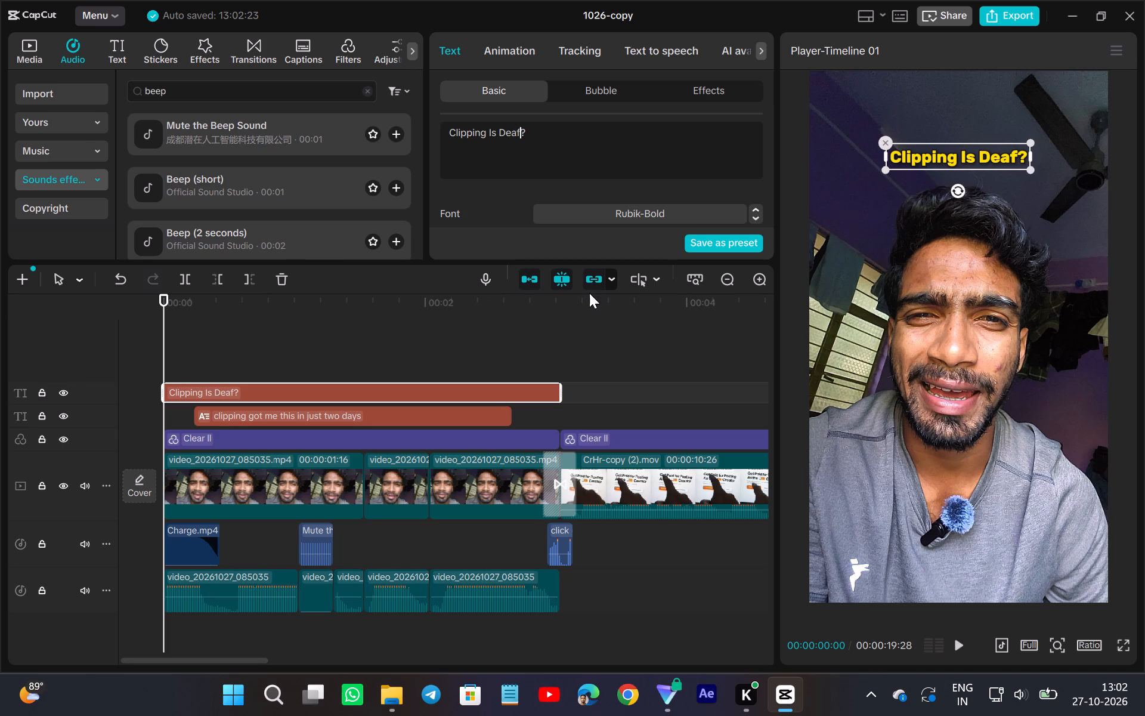
key("BackSpace")
key("d")
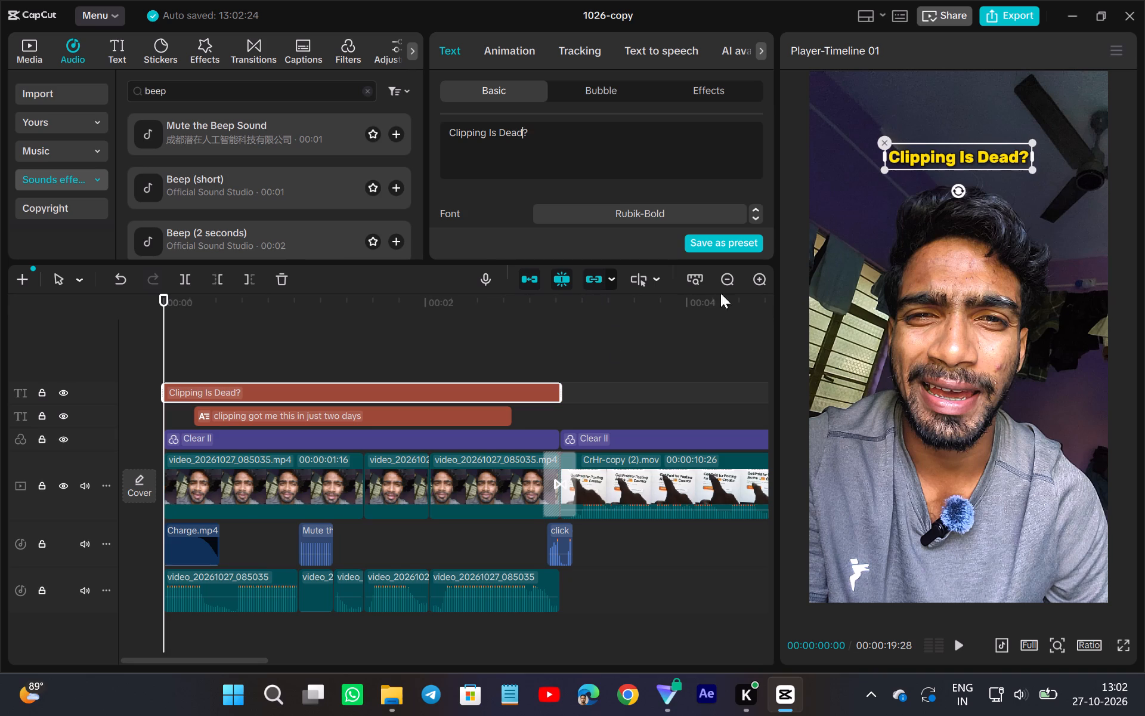
left_click(652, 211)
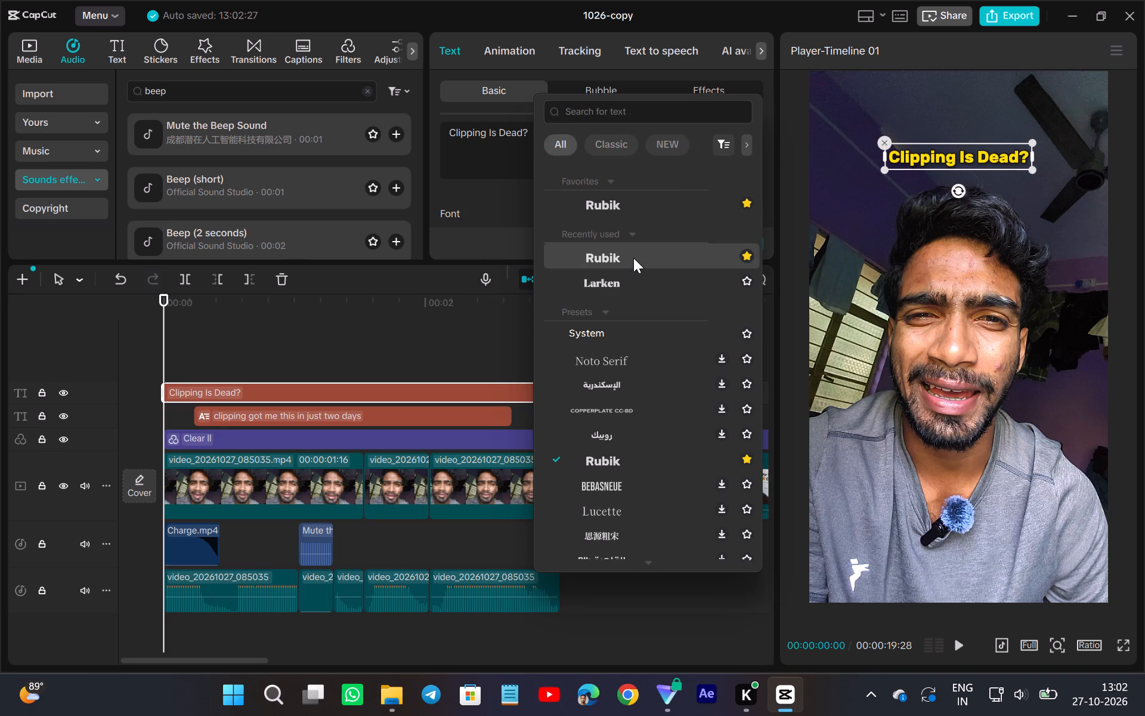
left_click(634, 210)
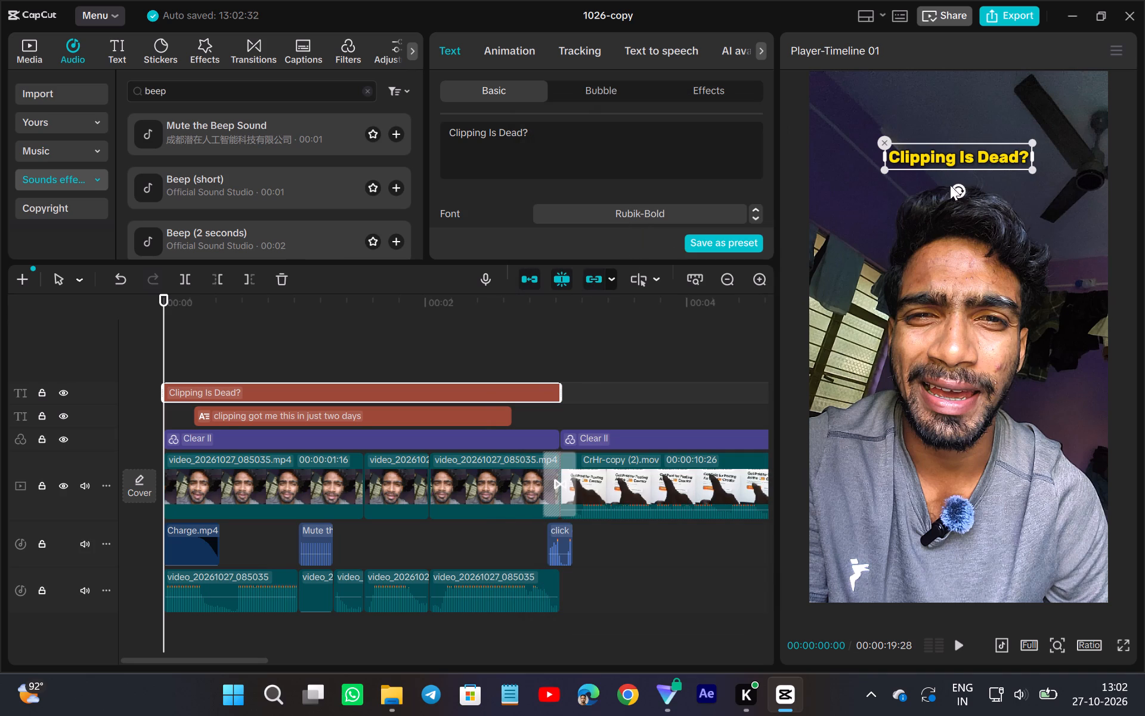
Open 1017-copy.mp4 from the Downloads folder in Media Player to check its title colours, and return to CapCut.
scroll(604, 214, "down", 1)
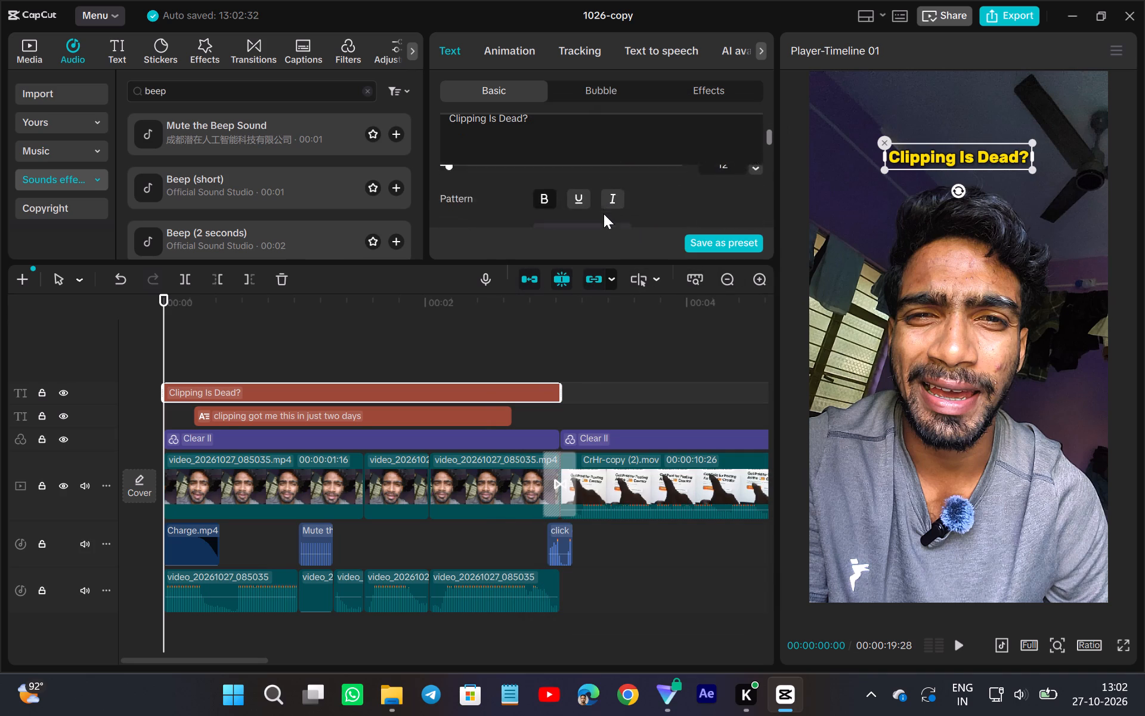
scroll(604, 214, "down", 1)
left_click(562, 199)
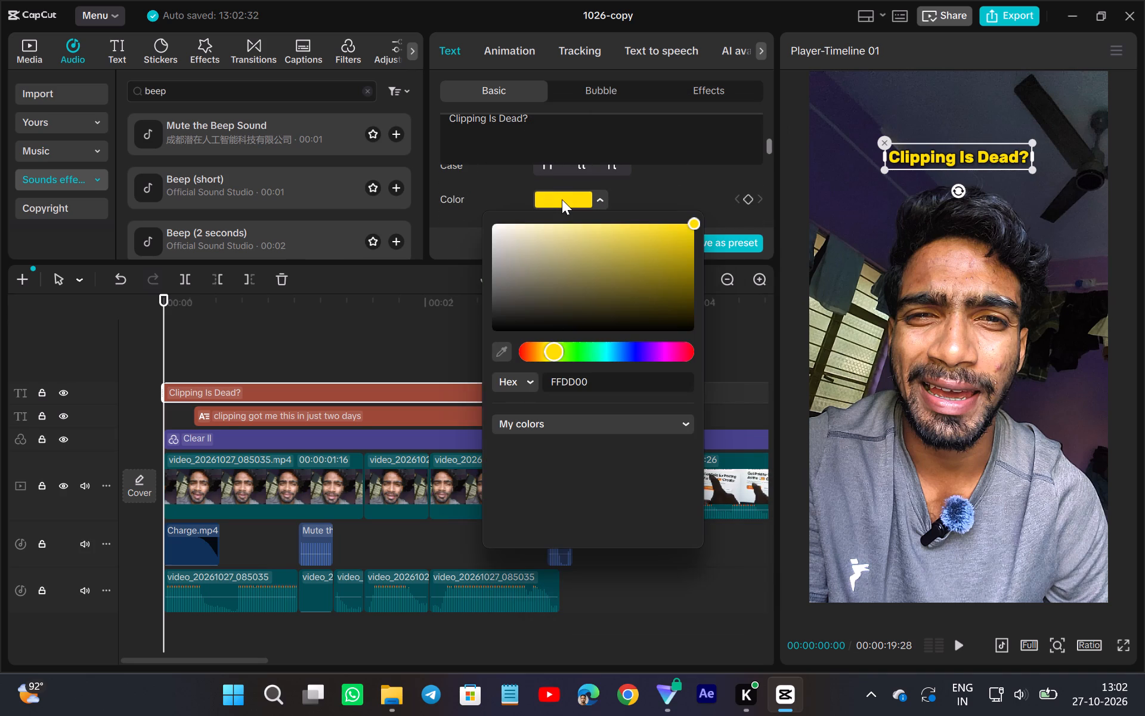
left_click(387, 698)
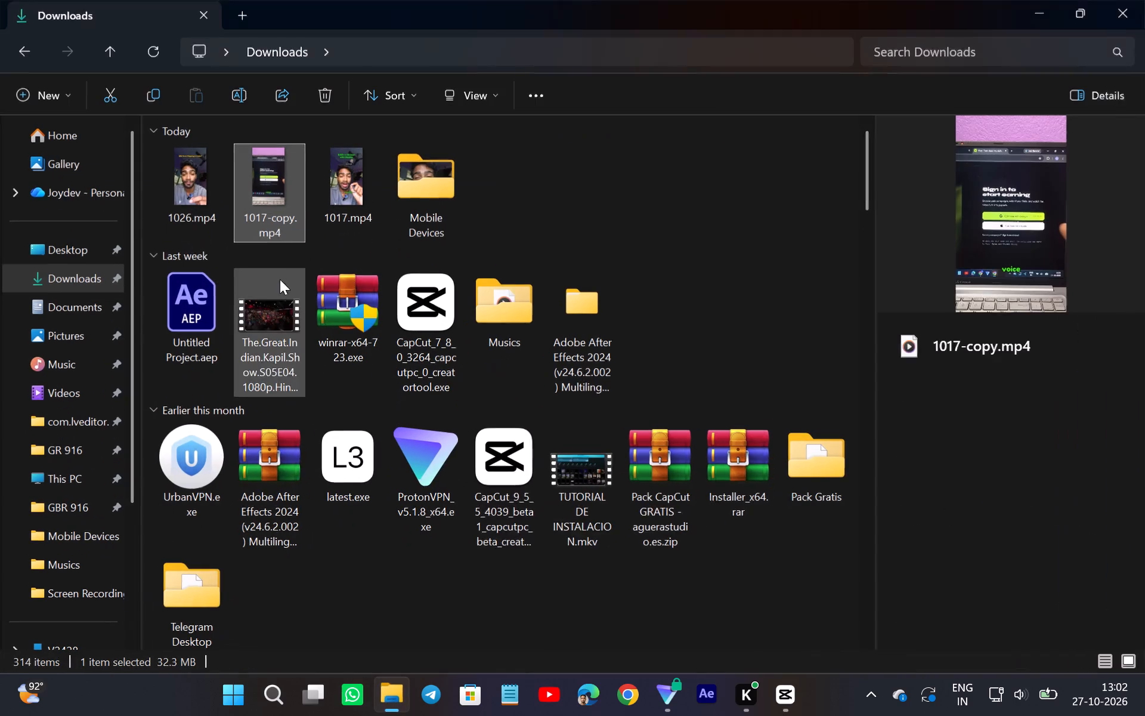
double_click(275, 196)
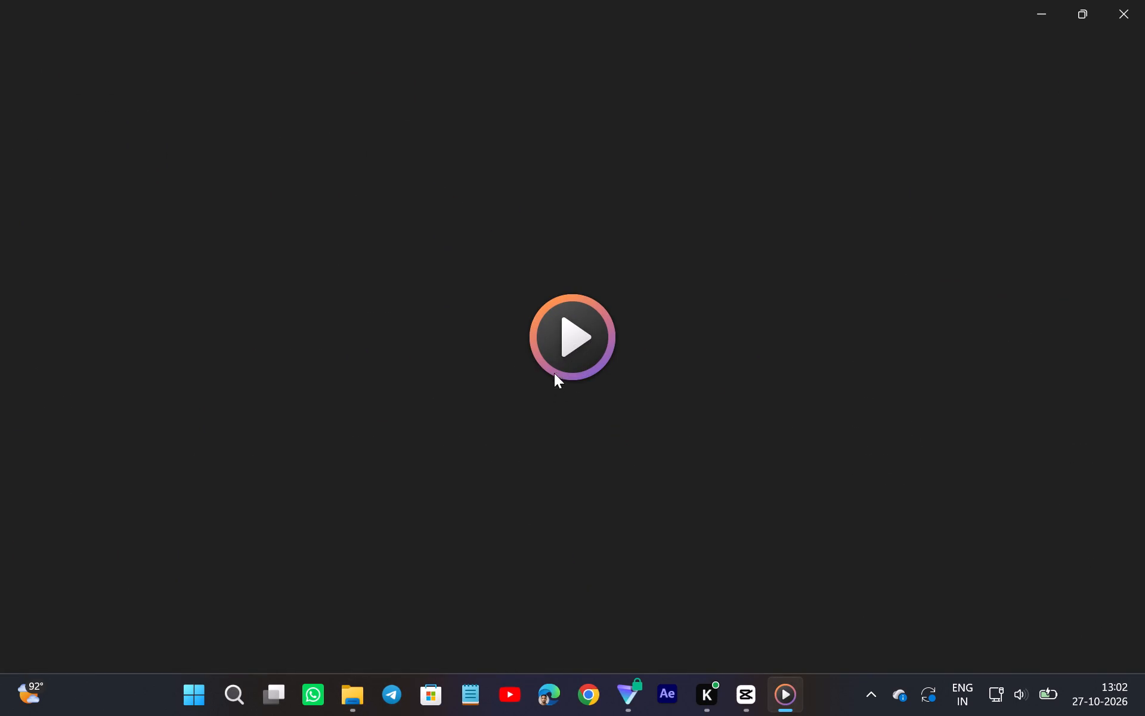
left_click(568, 635)
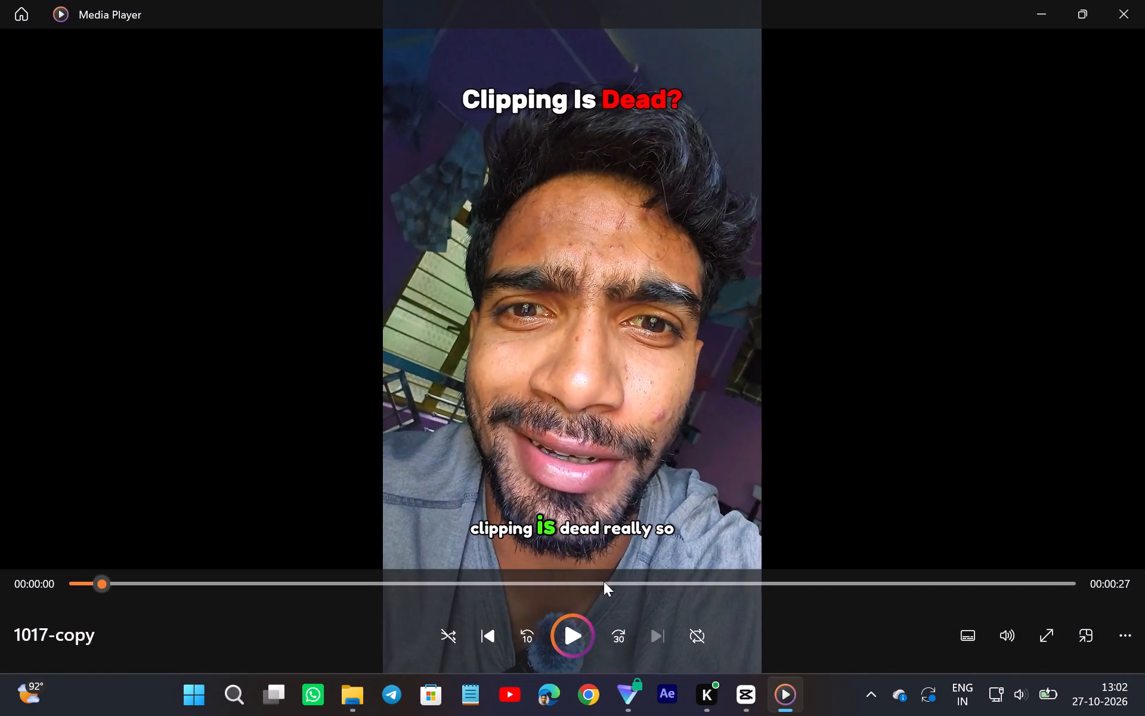
left_click(749, 698)
left_click(746, 695)
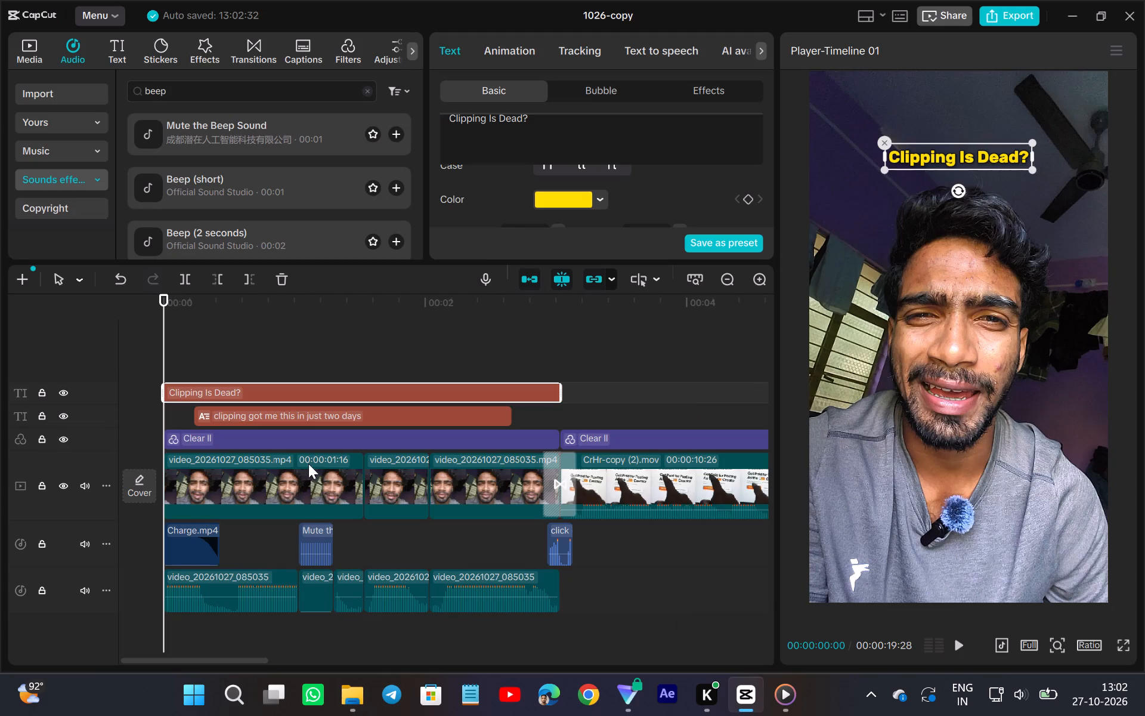
Set the text colour of the whole "Clipping Is Dead?" title to white.
left_click(580, 203)
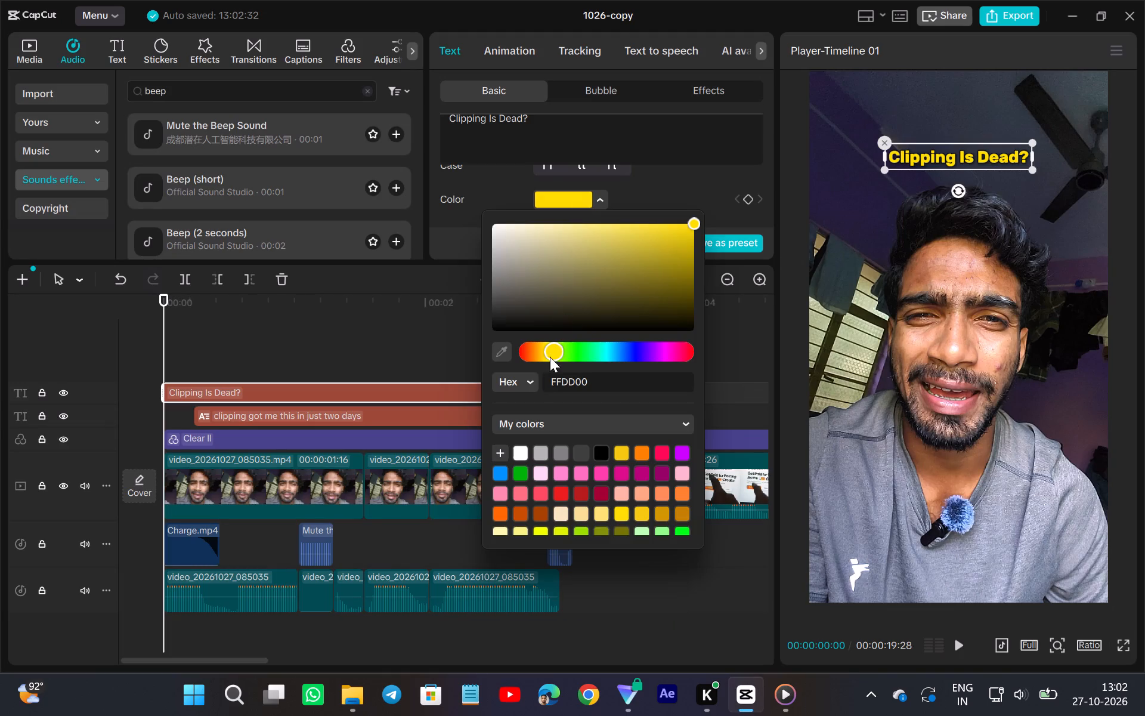
left_click(516, 455)
left_click(683, 183)
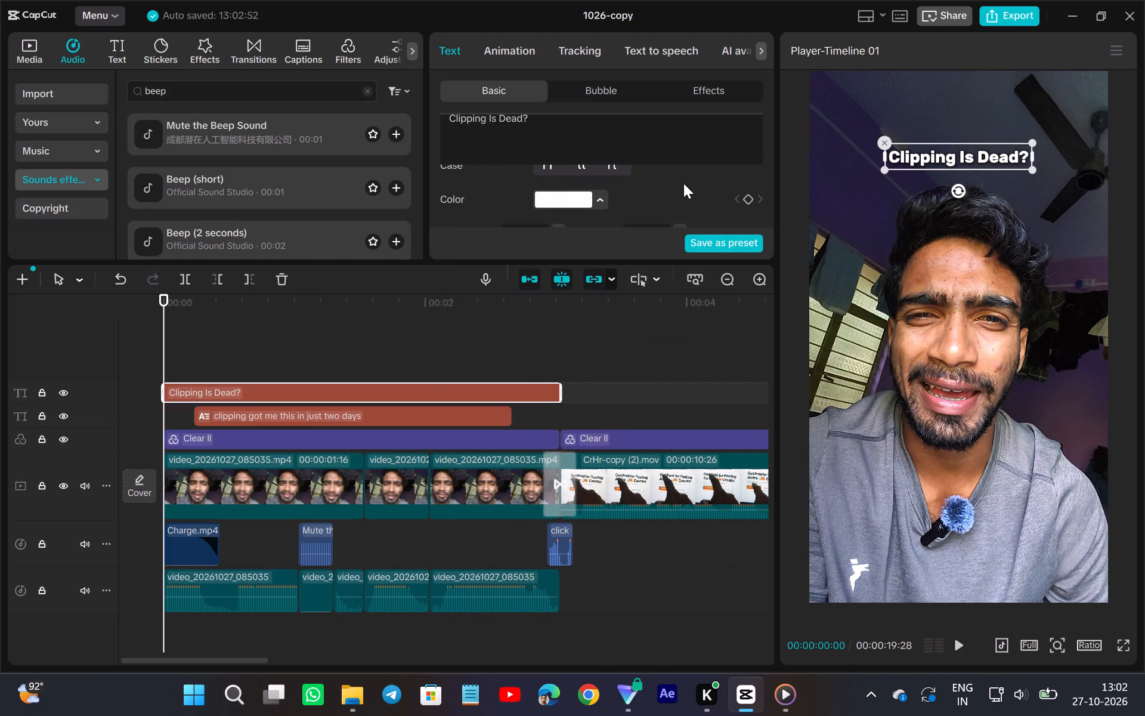
Colour only the word "Dead" in the title red, leaving out the question mark.
left_click_drag(498, 121, 518, 134)
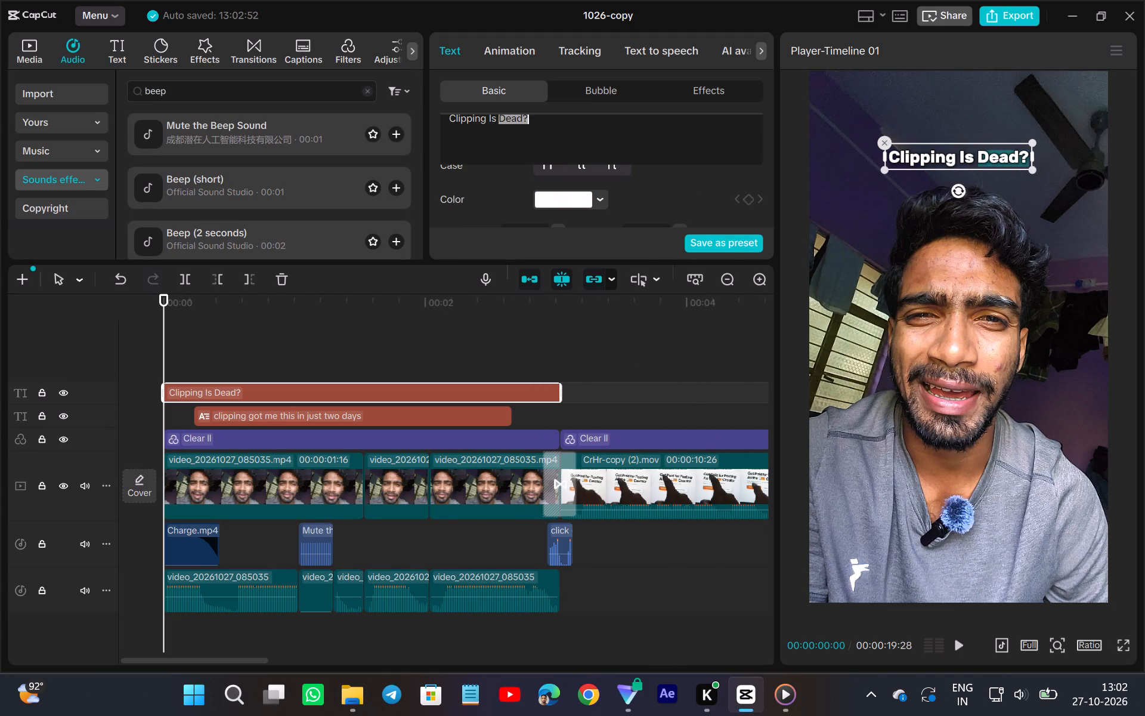
left_click_drag(518, 134, 521, 120)
left_click(584, 206)
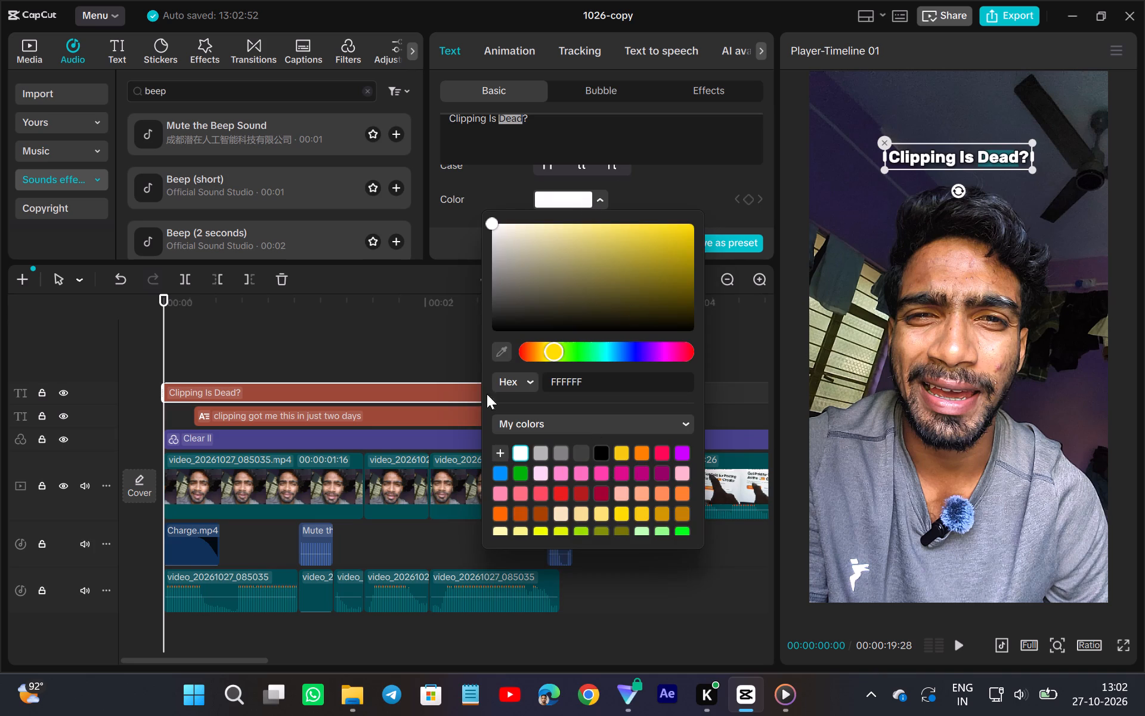
left_click_drag(556, 351, 442, 362)
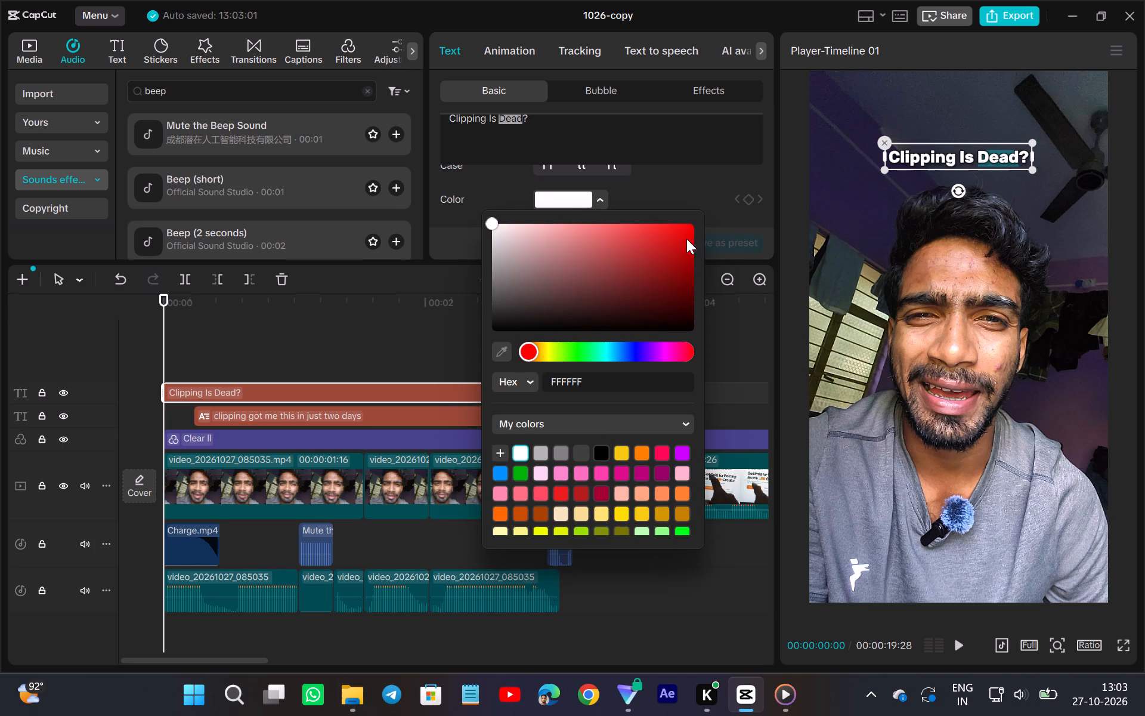
left_click_drag(686, 239, 698, 204)
left_click(225, 354)
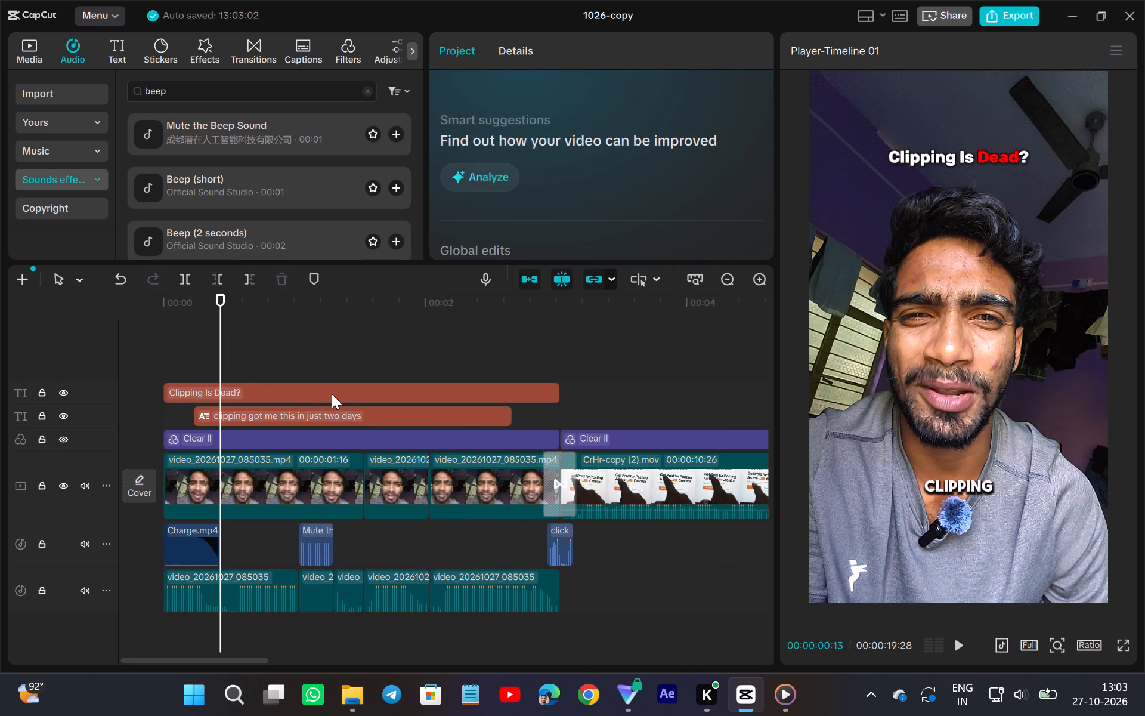
Enlarge the title's text settings area and examine its preset style, stroke, background and shadow settings.
left_click(308, 397)
scroll(565, 224, "down", 1)
left_click_drag(555, 262, 550, 387)
scroll(552, 291, "down", 2)
scroll(547, 287, "up", 4)
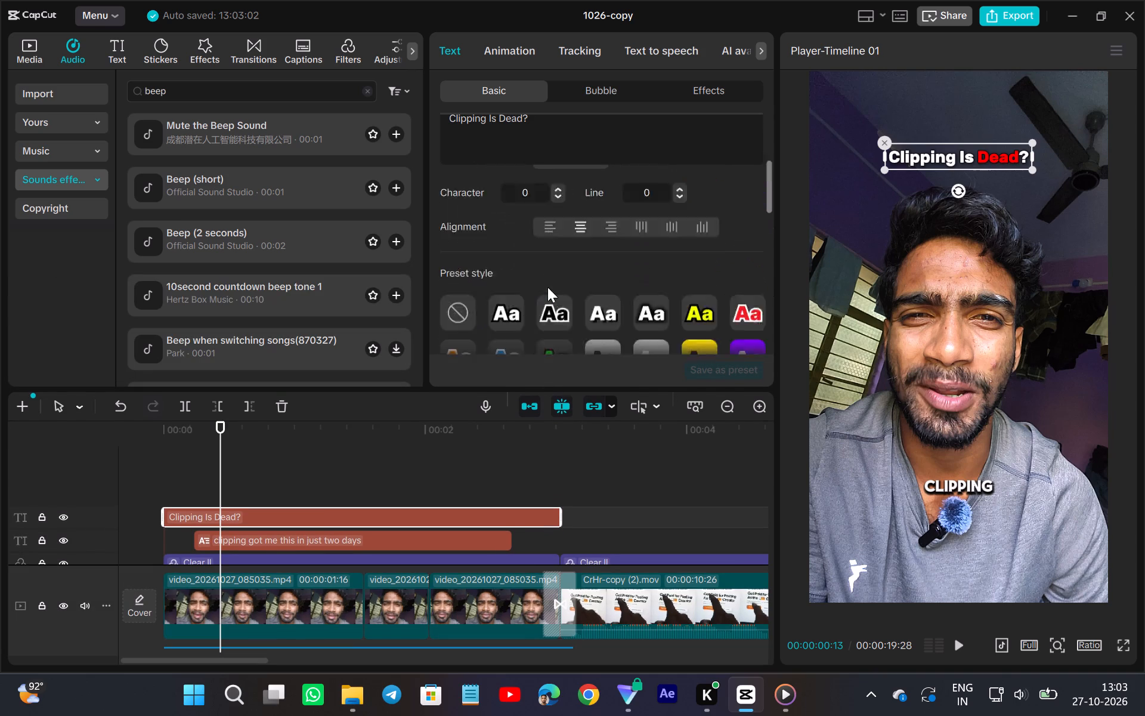
scroll(547, 287, "up", 2)
scroll(541, 282, "down", 7)
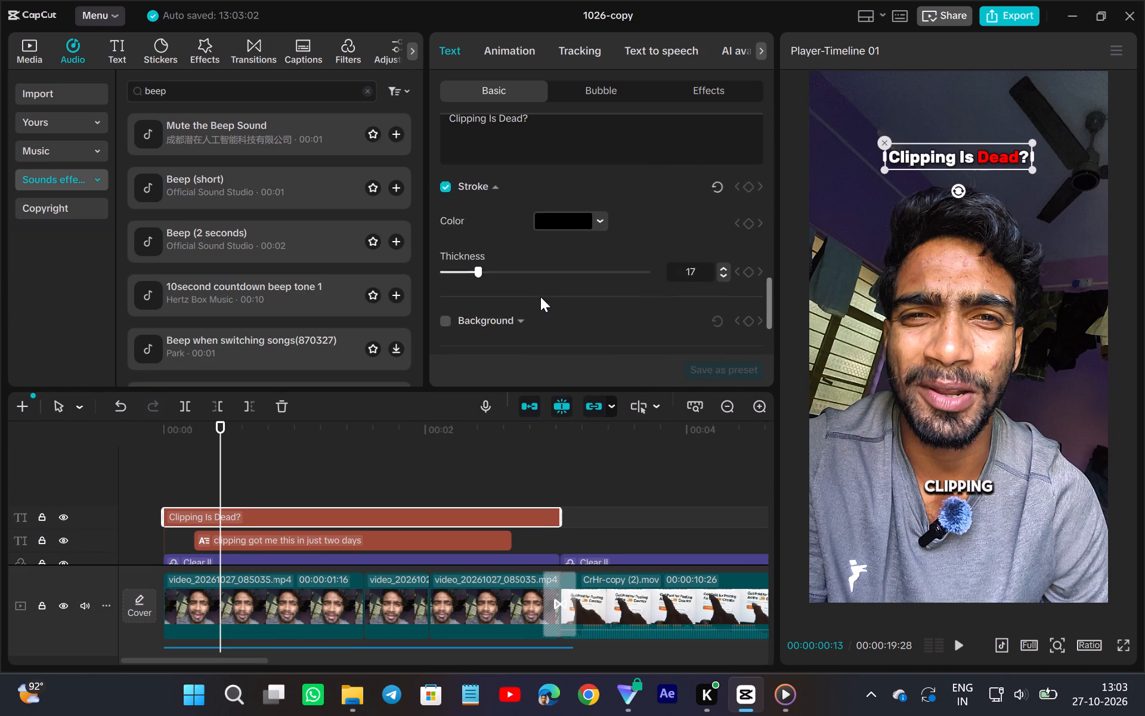
scroll(540, 297, "down", 1)
scroll(472, 304, "down", 1)
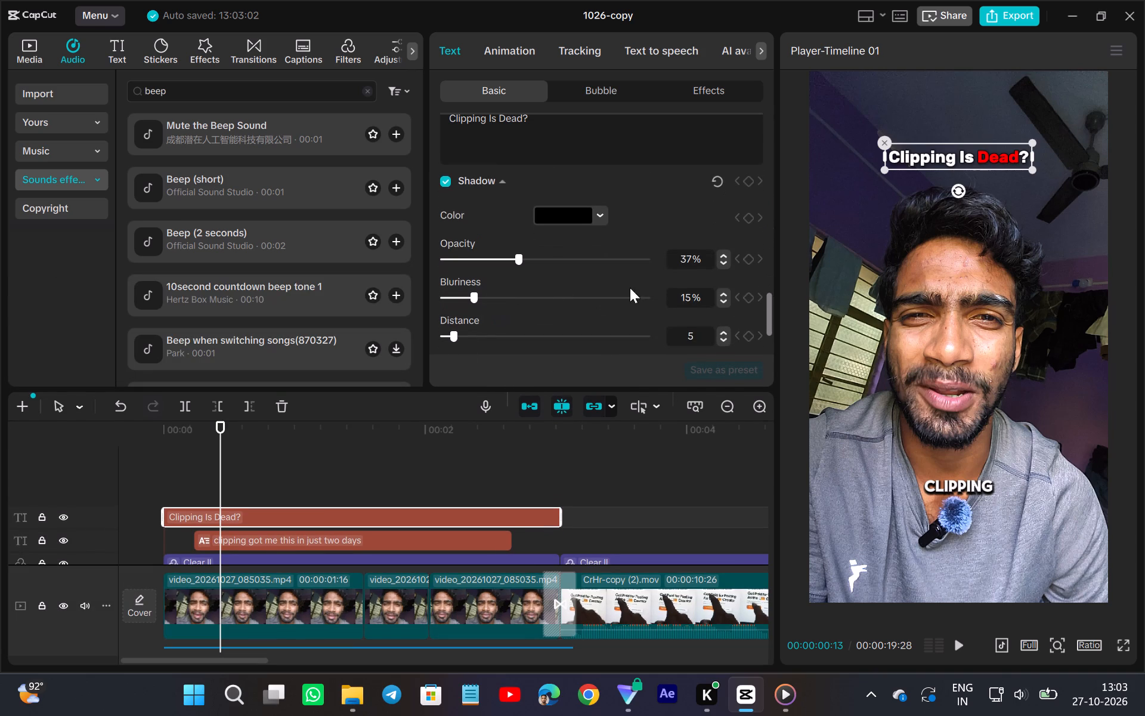
scroll(532, 260, "down", 1)
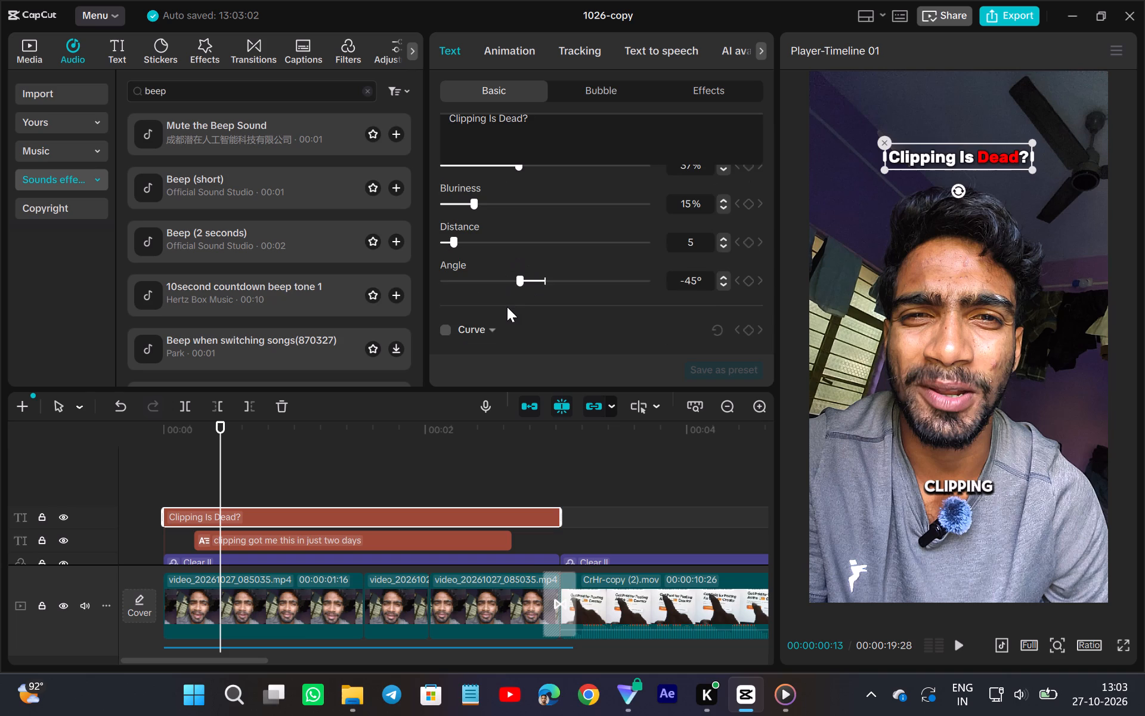
scroll(506, 307, "down", 3)
scroll(503, 304, "up", 4)
scroll(513, 270, "down", 1)
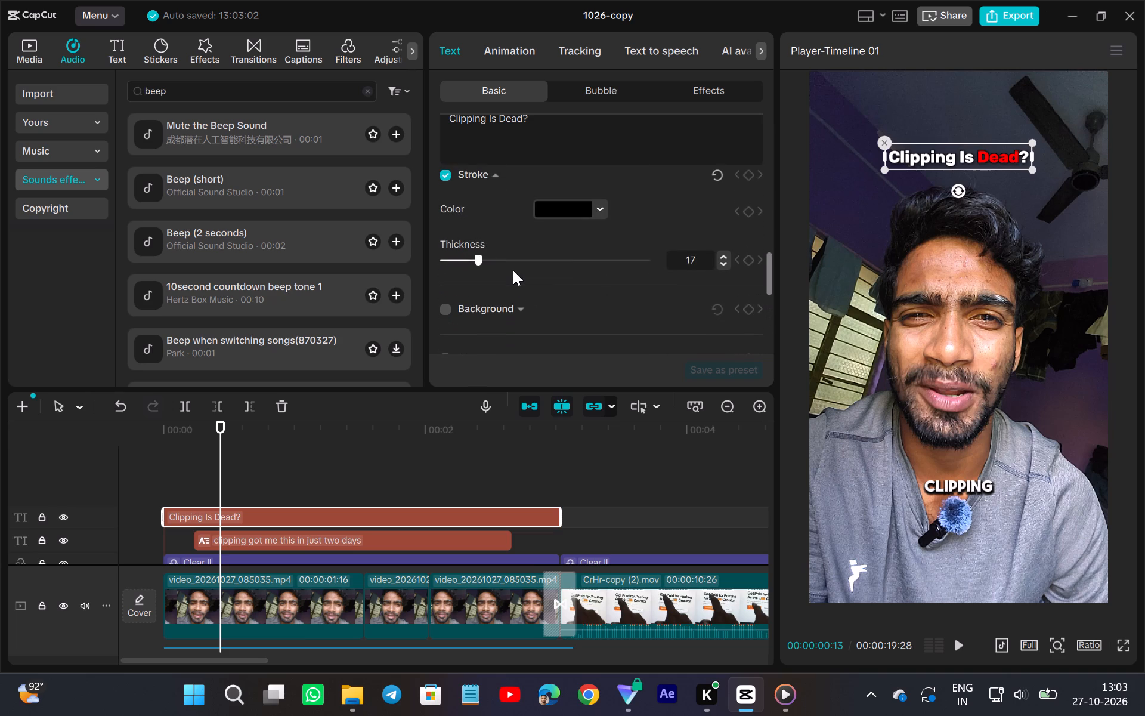
scroll(513, 272, "up", 1)
scroll(110, 523, "down", 1)
scroll(111, 523, "up", 3)
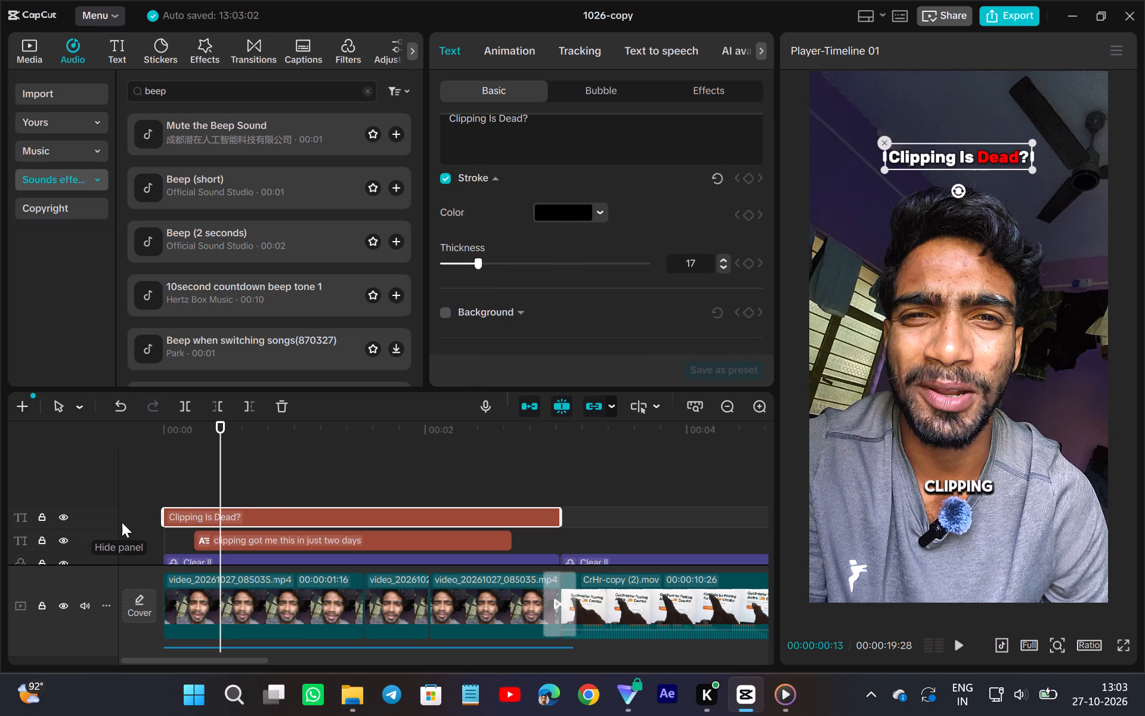
left_click(122, 522)
Play back the opening to check the recoloured title, stopping near the transition into the CrHr-copy clip.
left_click(954, 646)
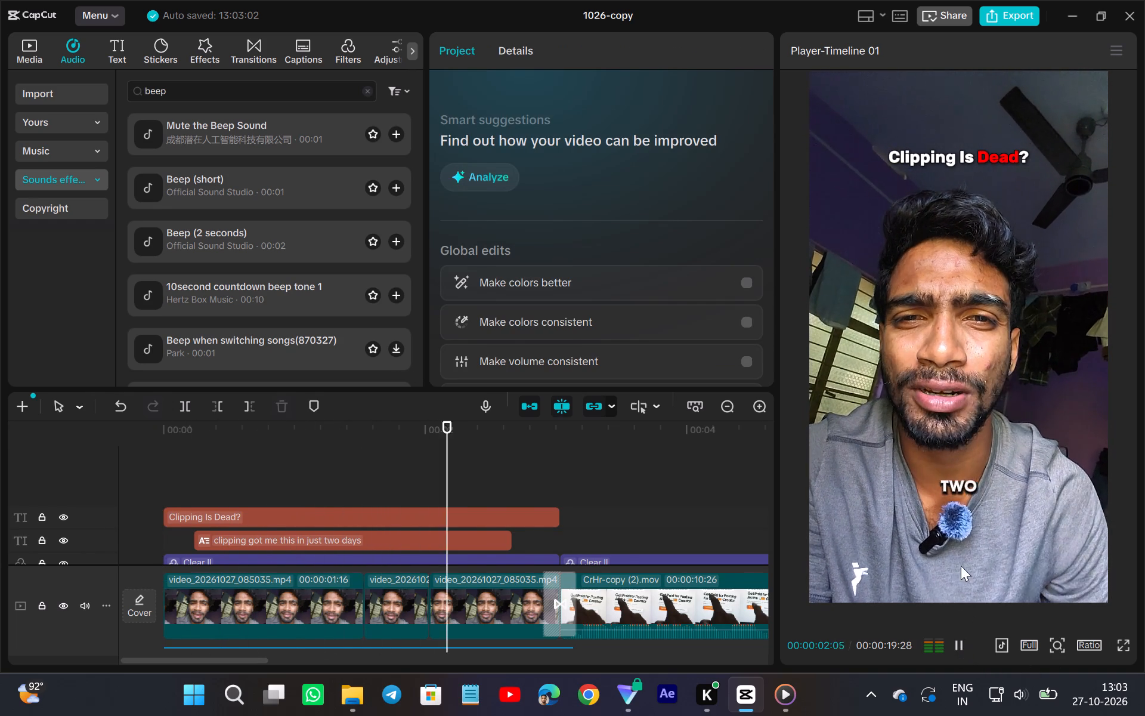
left_click(545, 439)
scroll(546, 439, "down", 5, "ctrl")
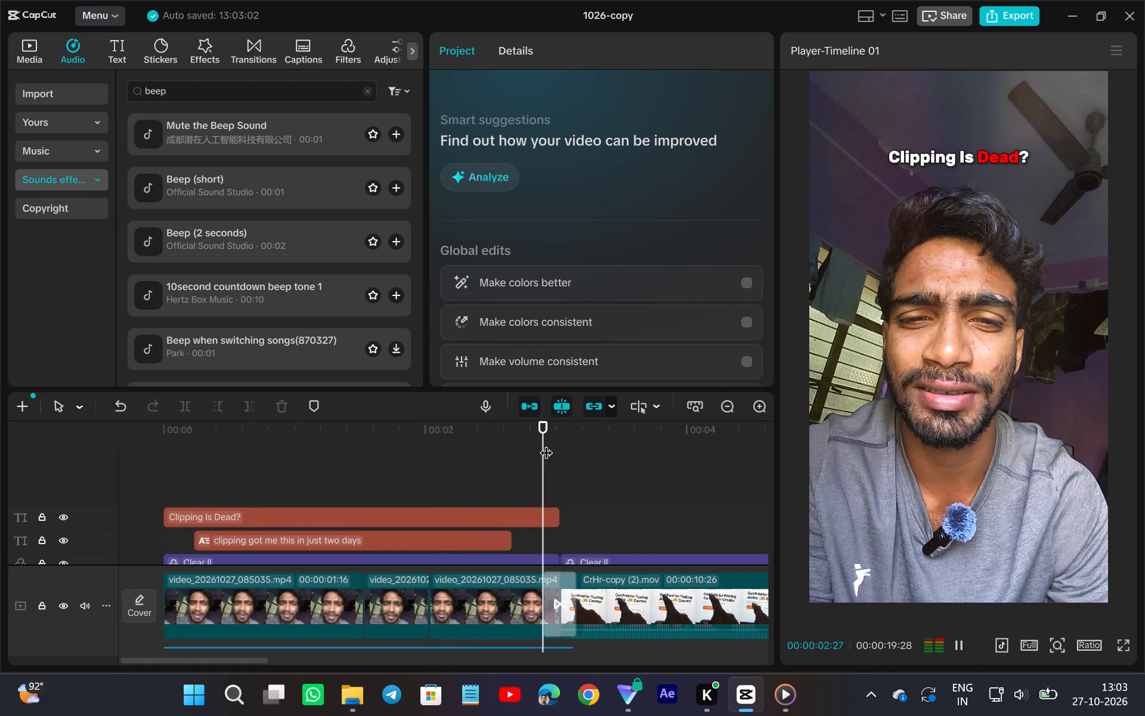
scroll(546, 443, "down", 1, "ctrl")
Generate auto captions with the favourite QUICK caption template, deleting the current captions.
left_click(312, 50)
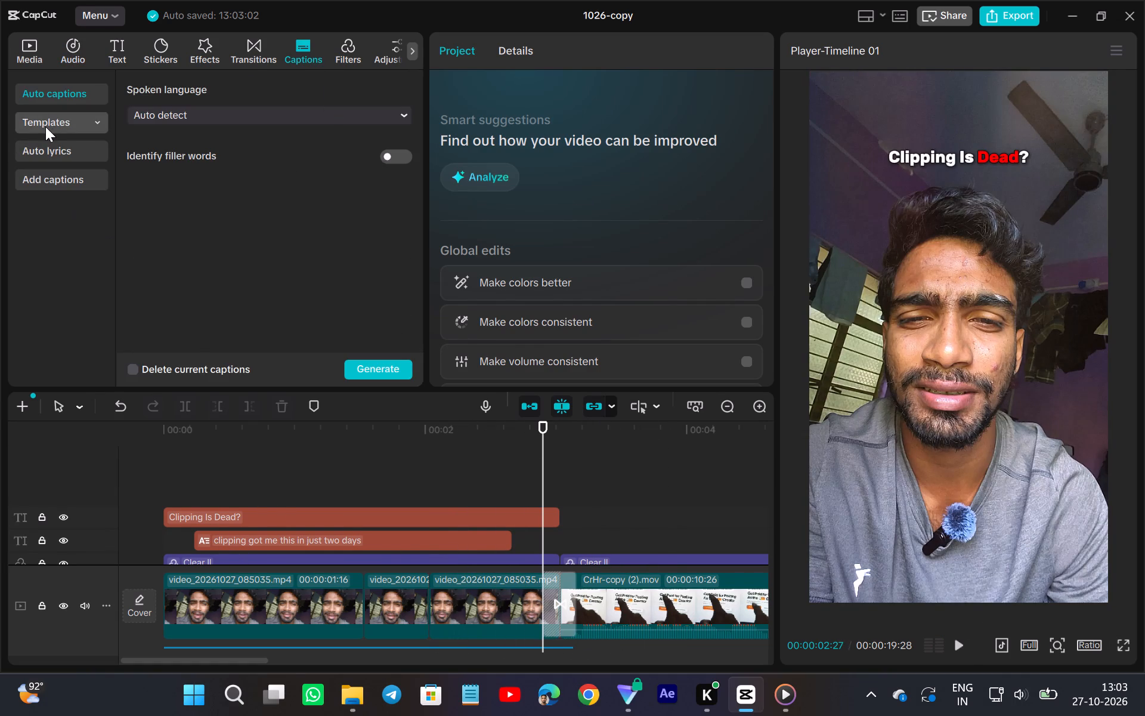
left_click(45, 126)
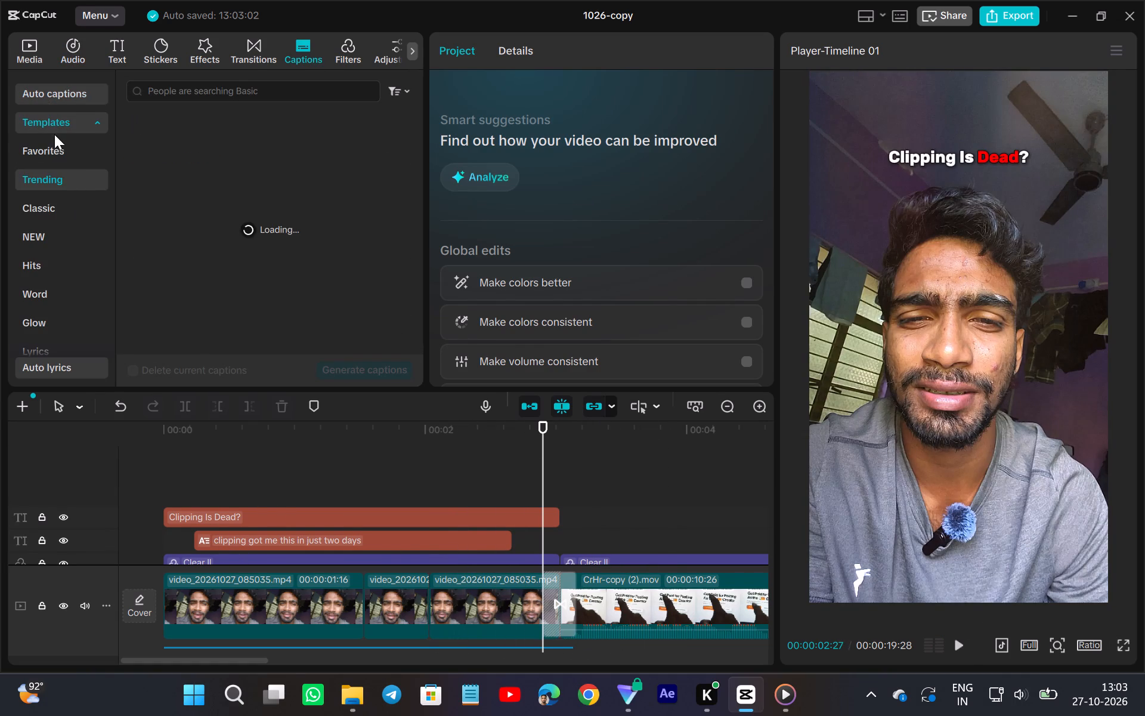
left_click(72, 156)
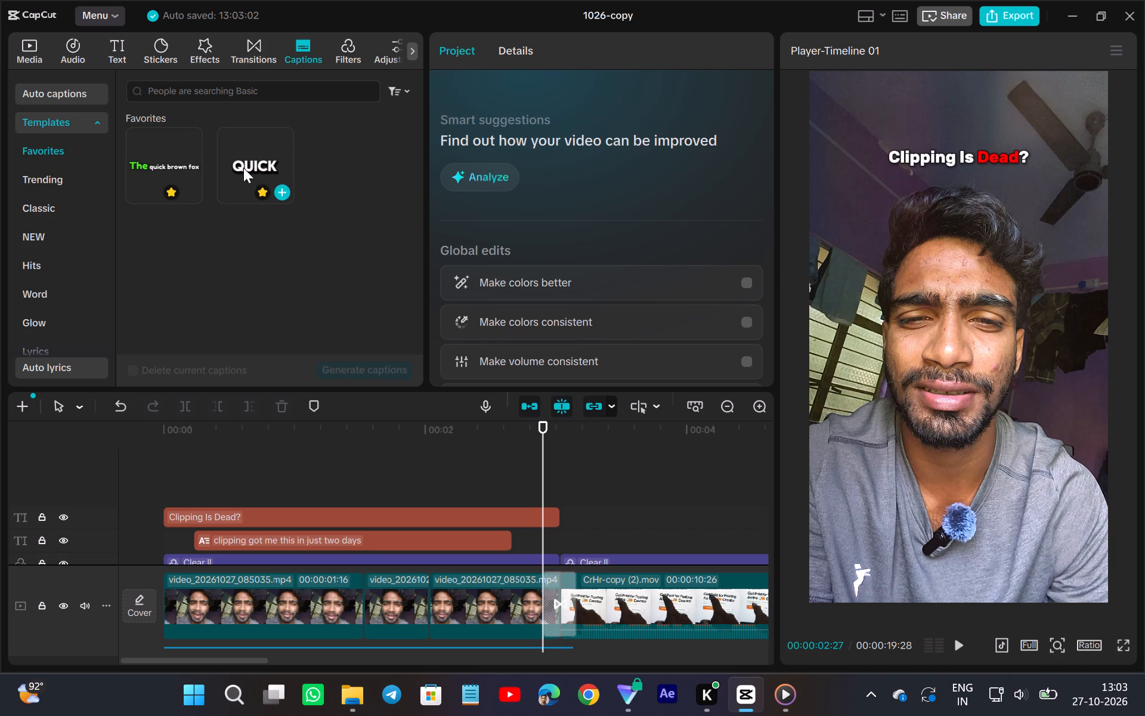
left_click(243, 168)
left_click(135, 366)
left_click(355, 368)
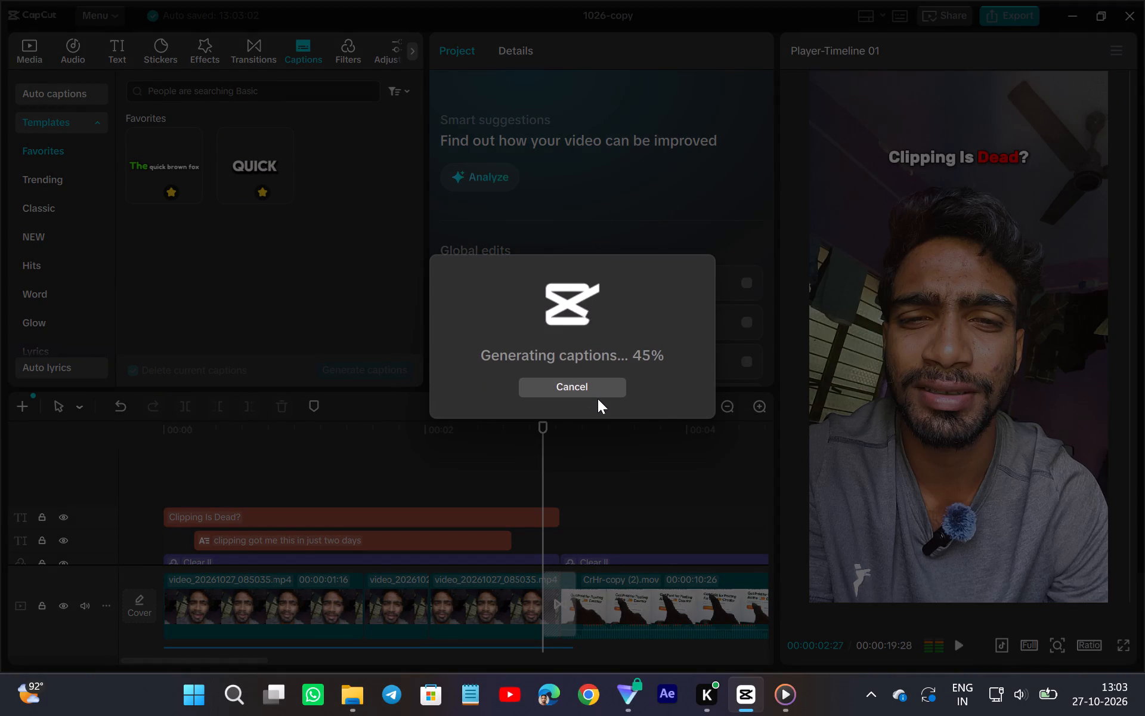
scroll(598, 399, "down", 1)
scroll(598, 399, "up", 1)
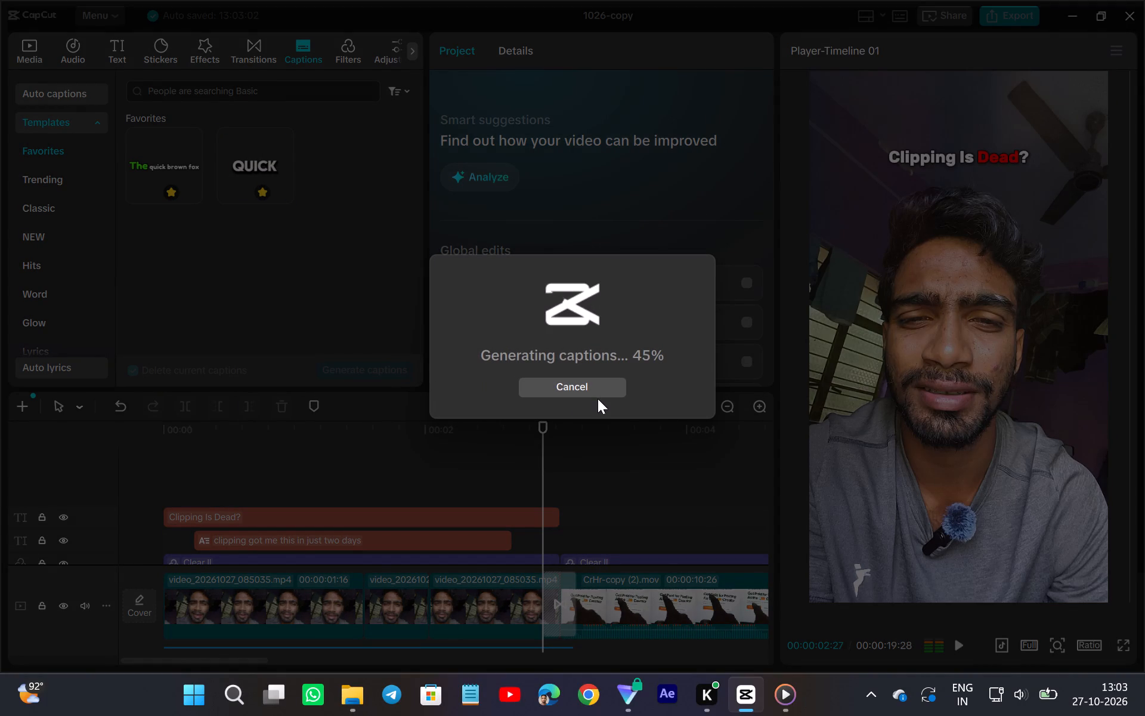
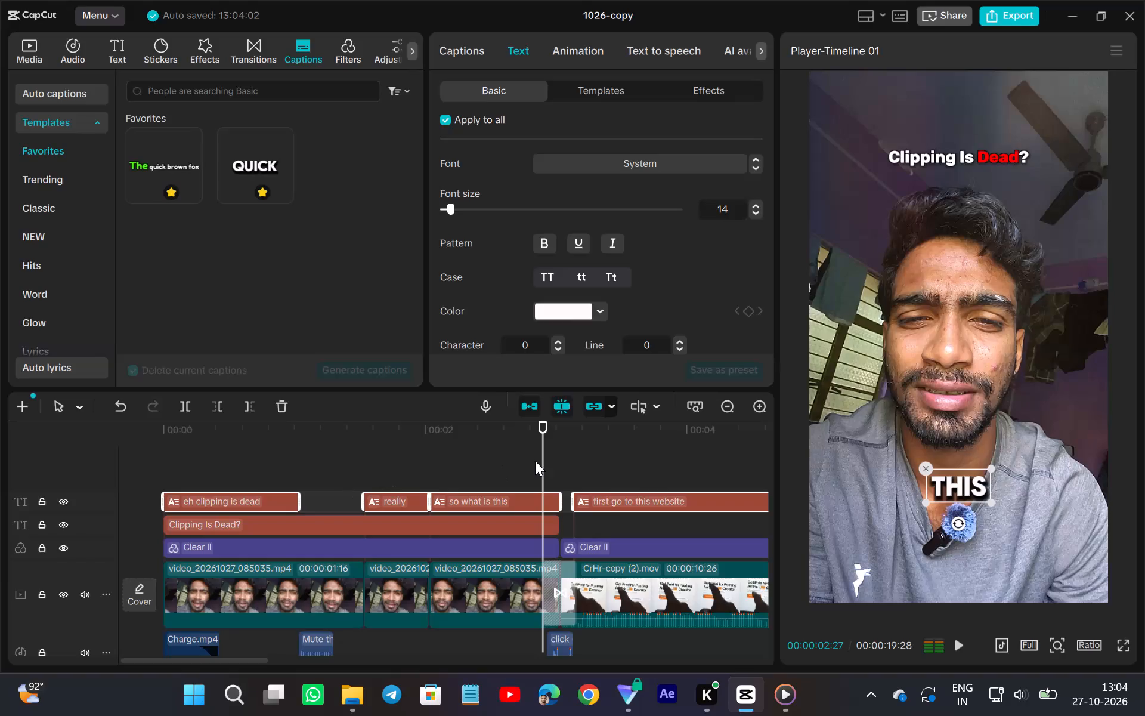
Set the font size of all generated captions to 9.
scroll(596, 479, "down", 7, "ctrl")
scroll(598, 476, "left", 1)
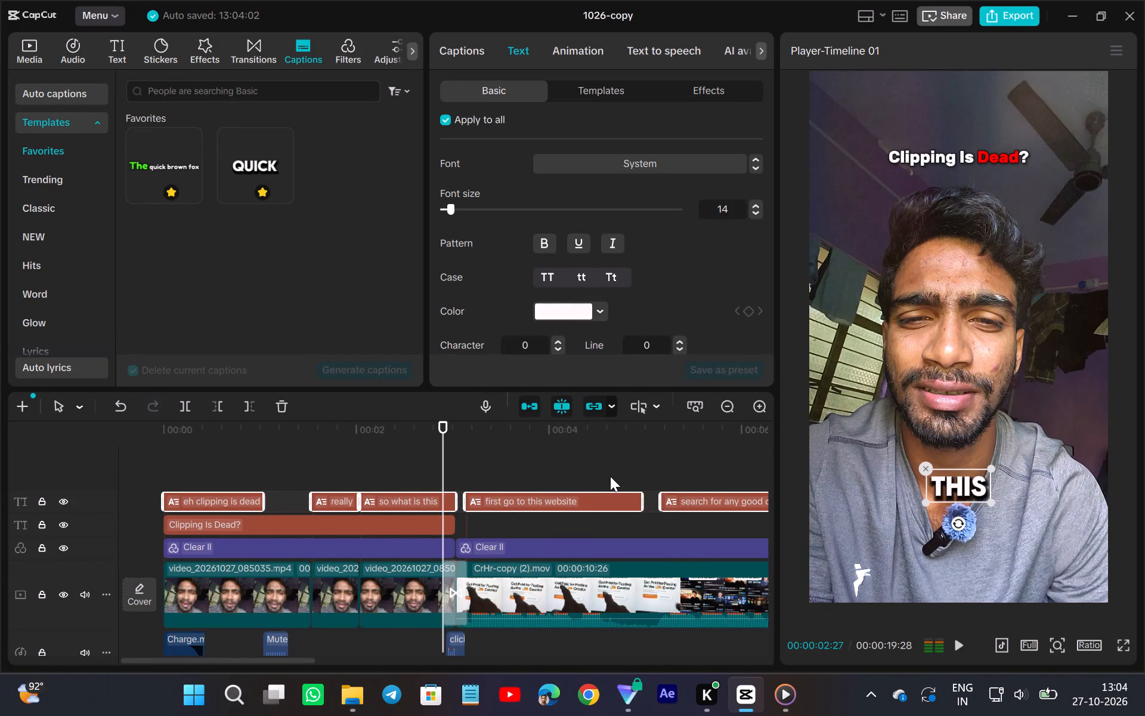
scroll(608, 476, "down", 1, "ctrl")
scroll(610, 476, "left", 1)
scroll(609, 476, "left", 1, "ctrl")
scroll(610, 476, "down", 5, "ctrl")
triple_click(751, 216)
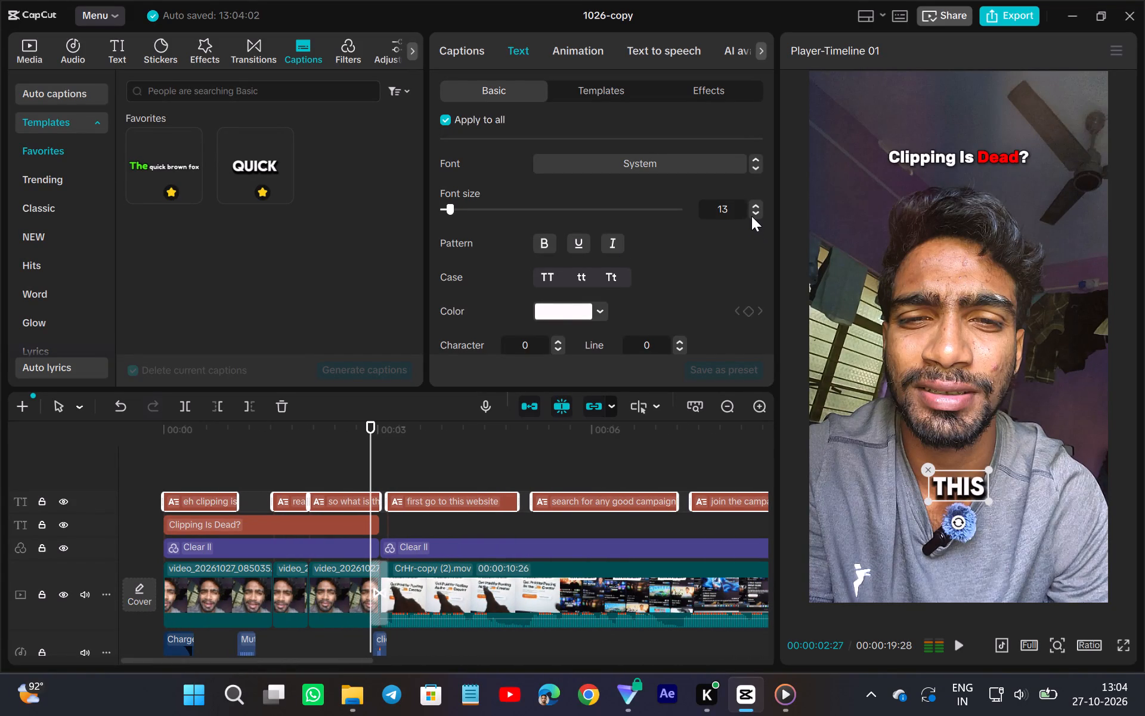
double_click(751, 216)
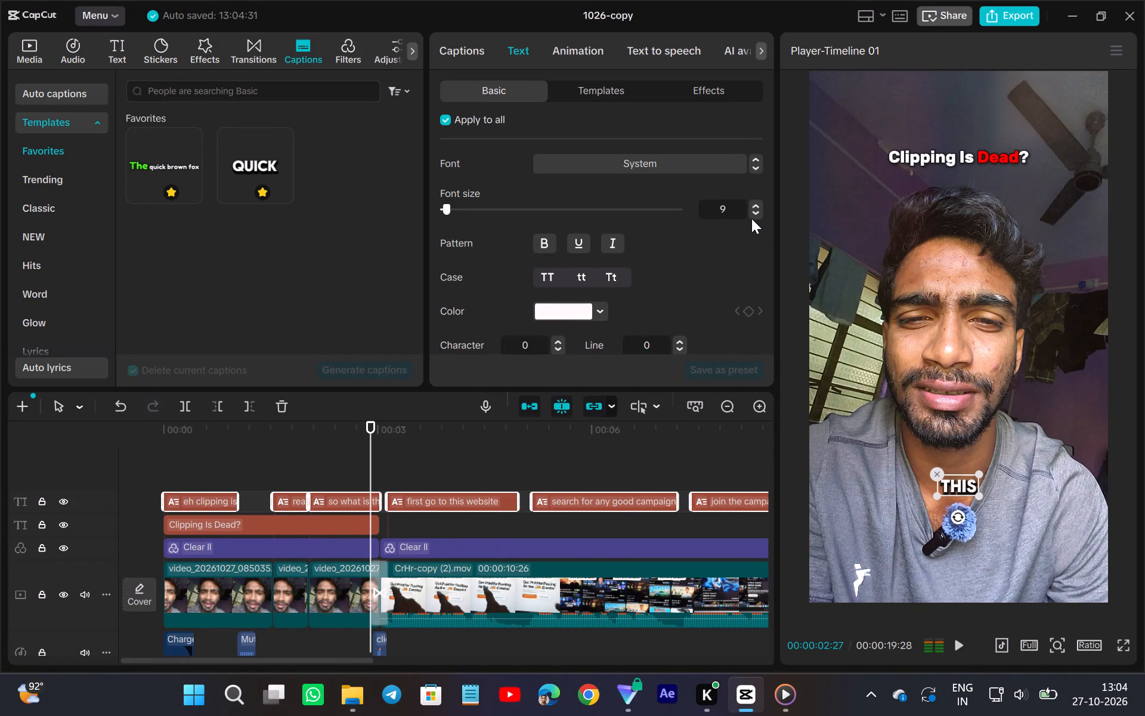
Delete the four captions over the CrHr-copy (2).mov clip, from "first go to this website" to "submit the clips and then you got paid".
scroll(577, 490, "left", 1)
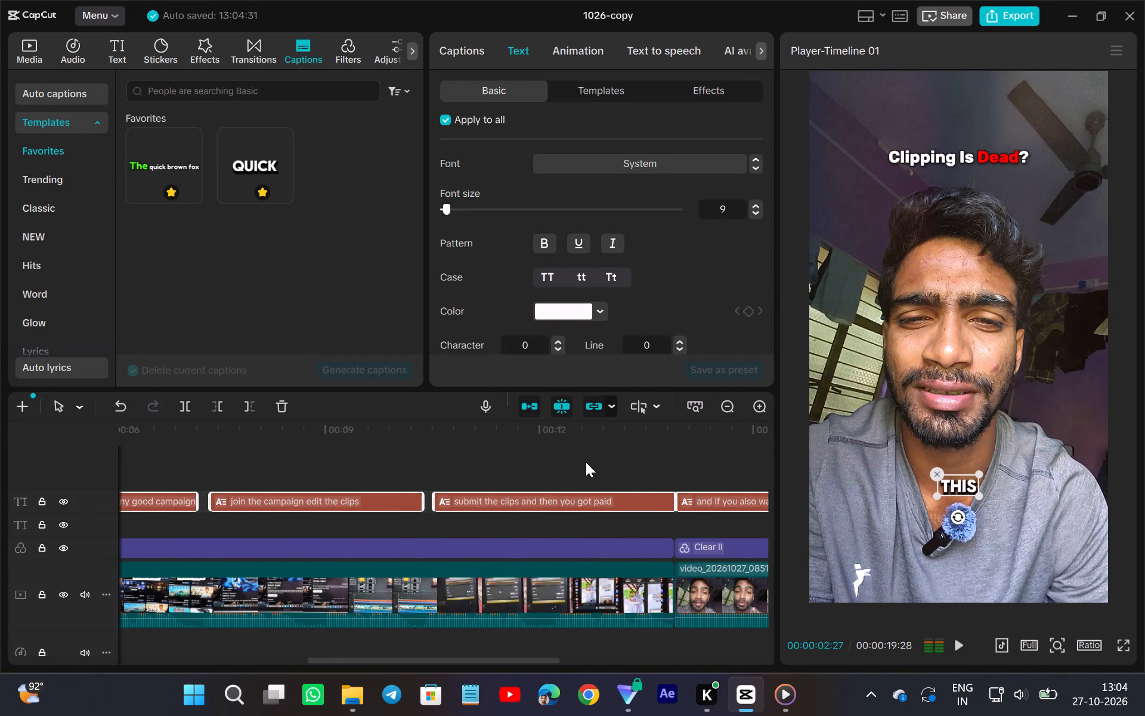
scroll(586, 462, "down", 5, "ctrl")
scroll(459, 462, "down", 4, "ctrl")
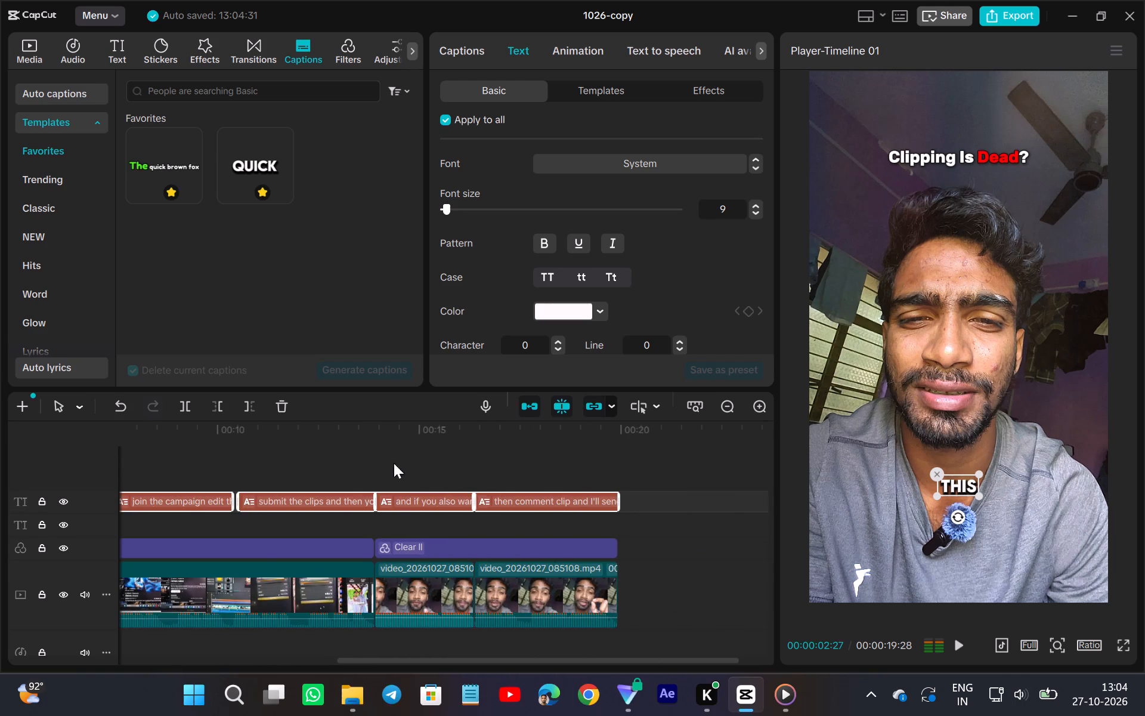
scroll(356, 457, "right", 1)
left_click(459, 453)
scroll(516, 455, "down", 1, "ctrl")
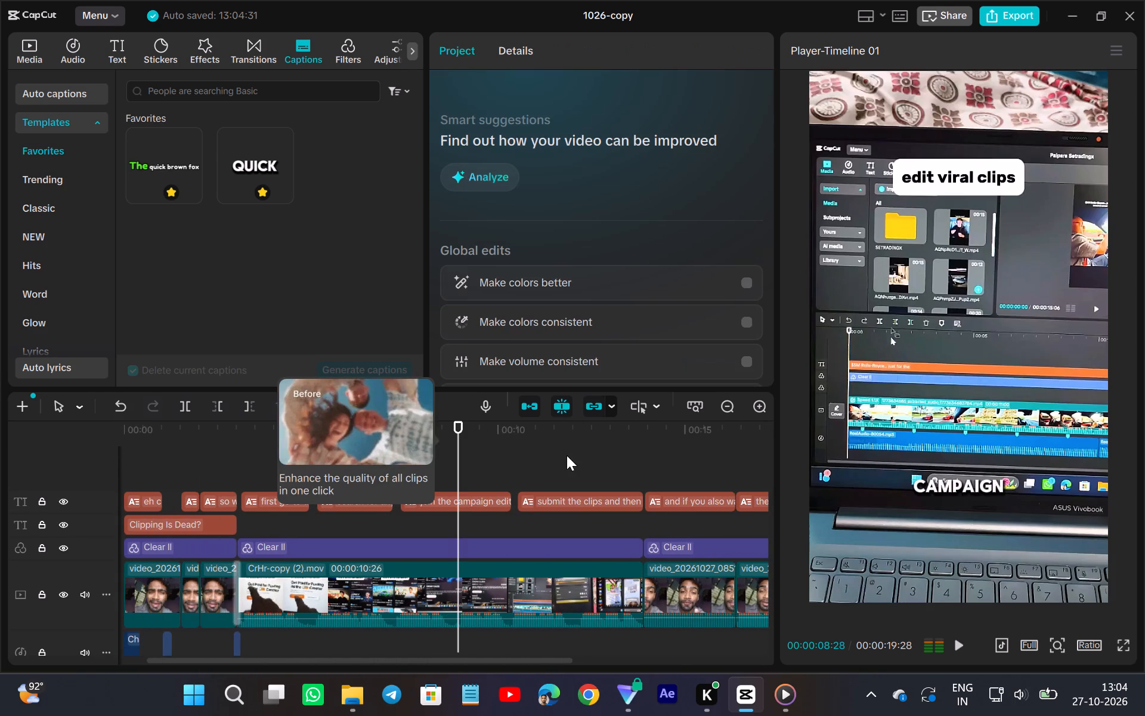
left_click_drag(567, 455, 282, 501)
scroll(255, 405, "down", 1)
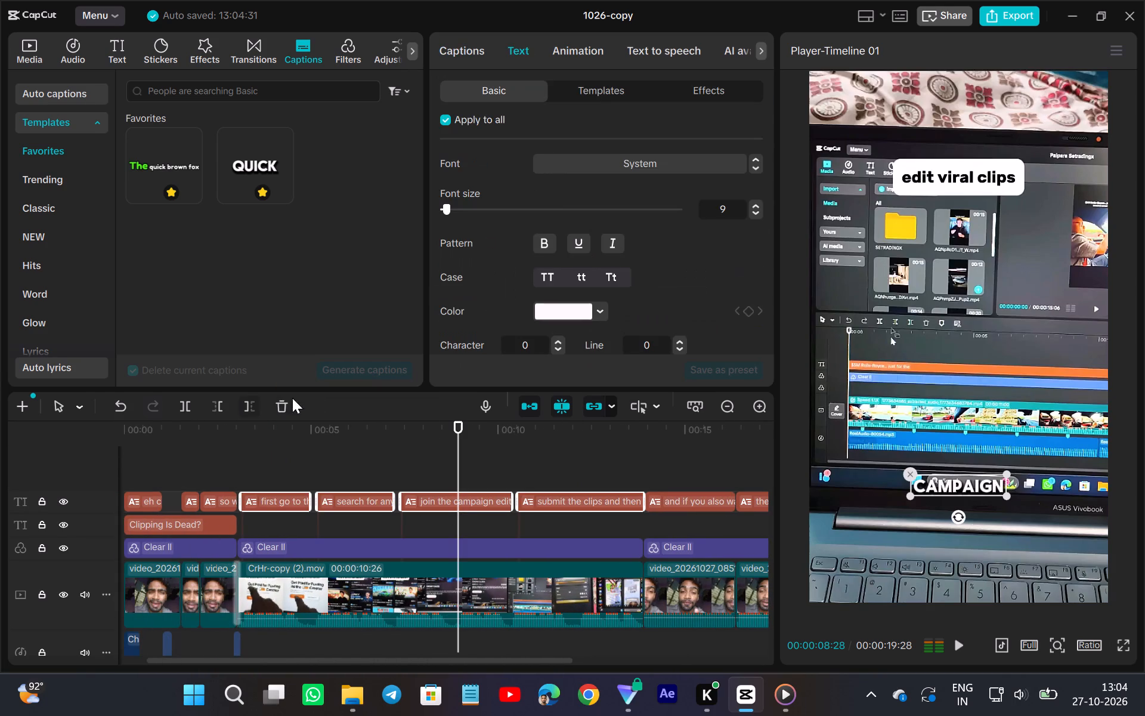
left_click(280, 402)
Play the video from the start through the closing talking clips to check the remaining captions, and return to the beginning.
scroll(331, 500, "down", 5, "ctrl")
left_click(140, 523)
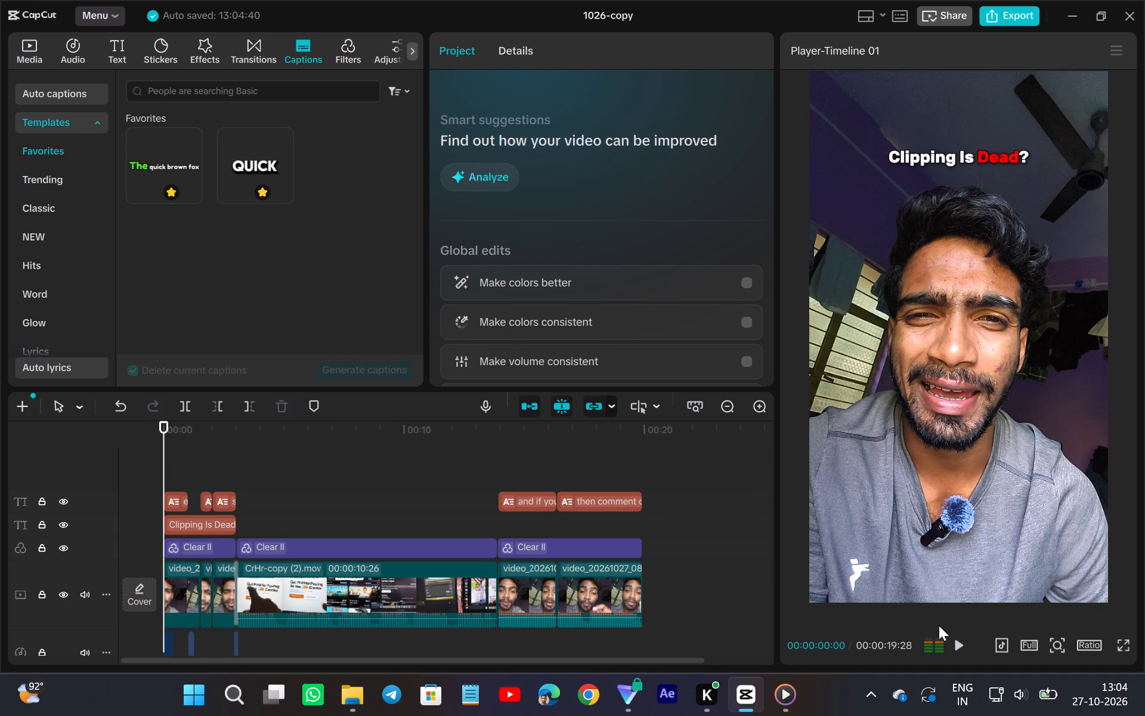
scroll(954, 646, "down", 1)
scroll(954, 646, "up", 11)
left_click(954, 646)
scroll(966, 629, "up", 2)
scroll(966, 629, "down", 1)
scroll(966, 629, "up", 6)
scroll(966, 629, "down", 1)
scroll(966, 629, "up", 1)
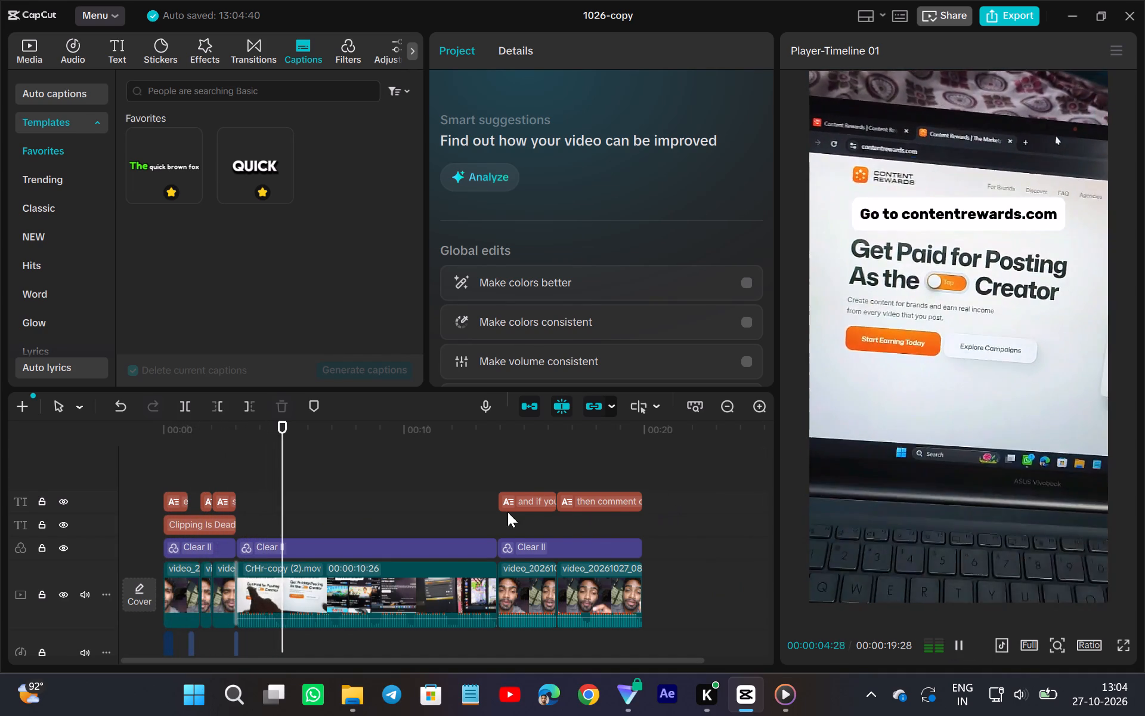
left_click(489, 472)
left_click(964, 644)
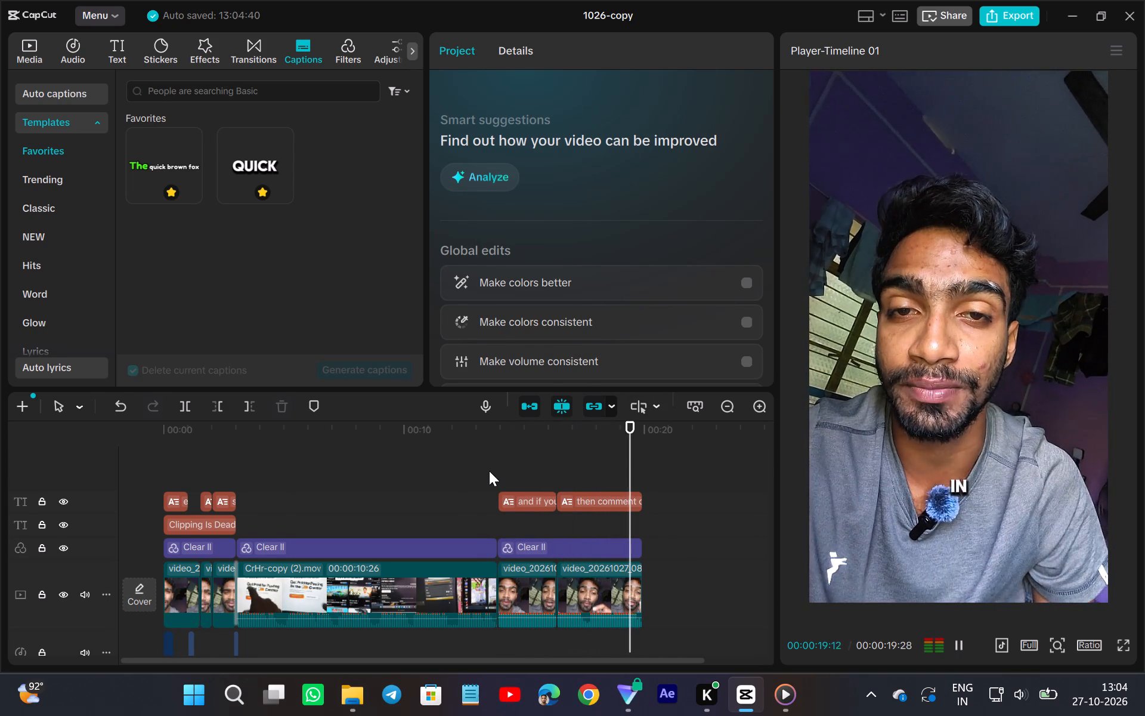
left_click(137, 526)
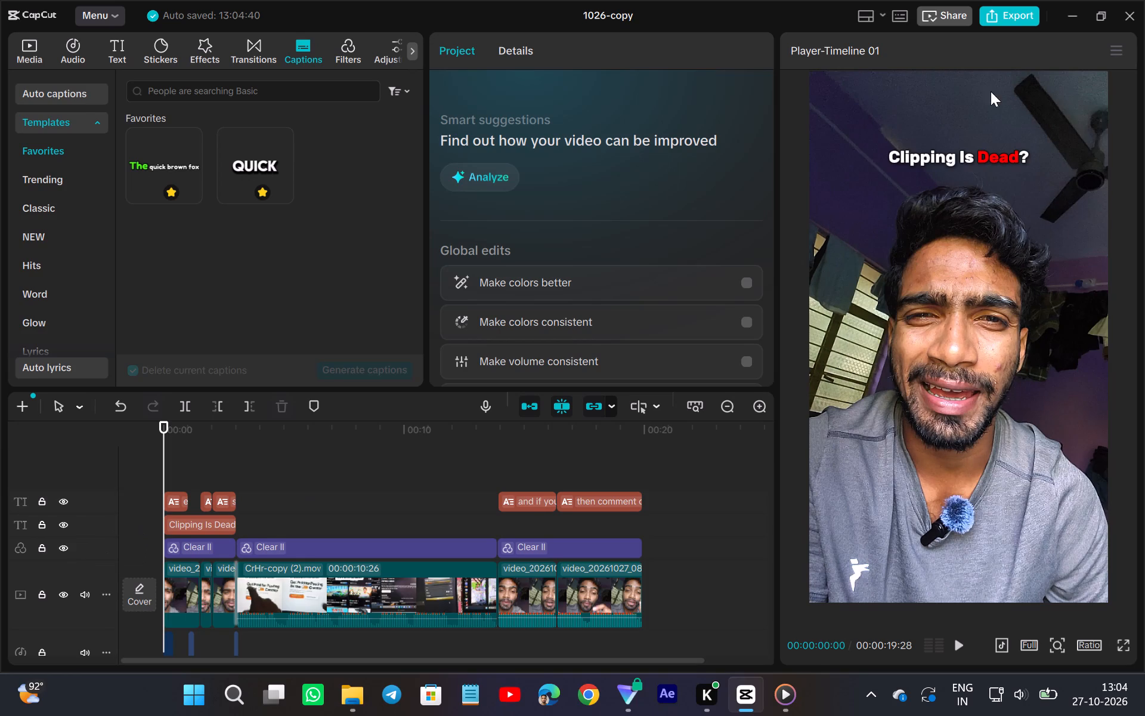
Close the 1026-copy project.
left_click(1129, 23)
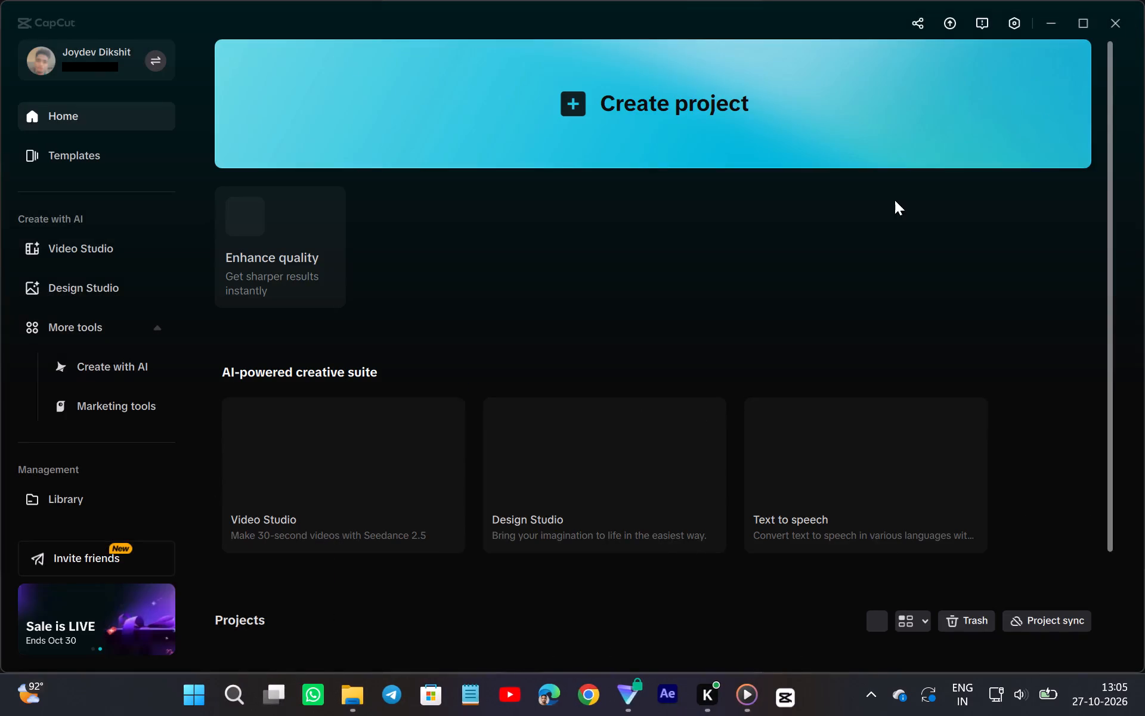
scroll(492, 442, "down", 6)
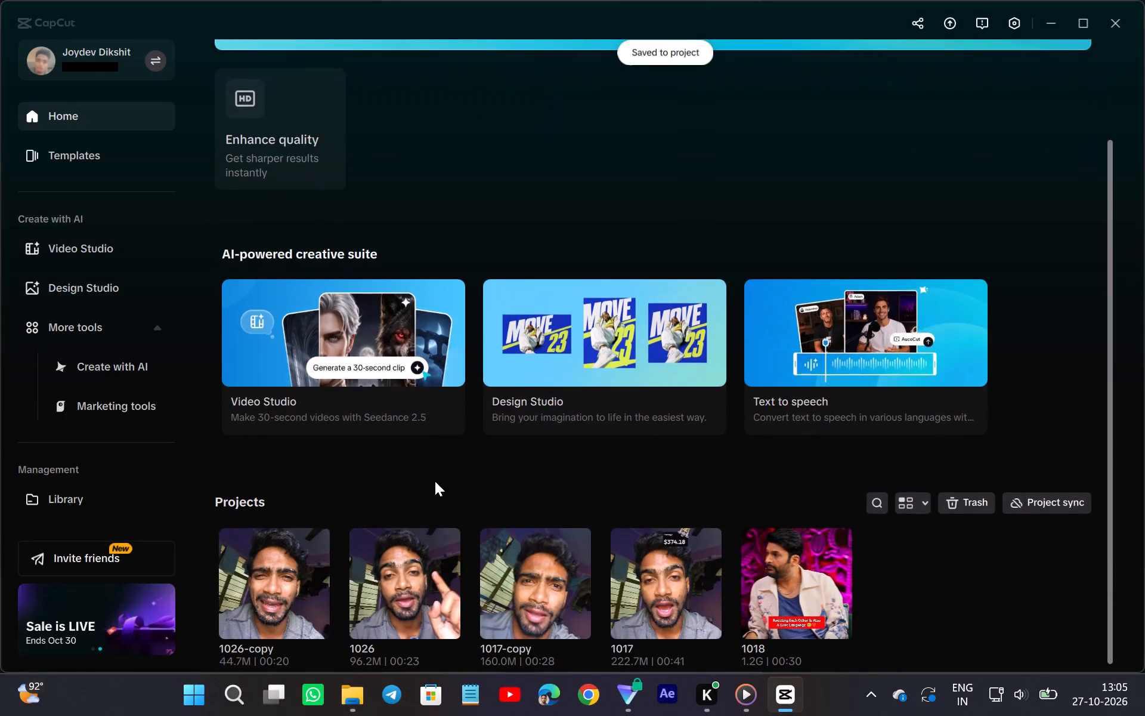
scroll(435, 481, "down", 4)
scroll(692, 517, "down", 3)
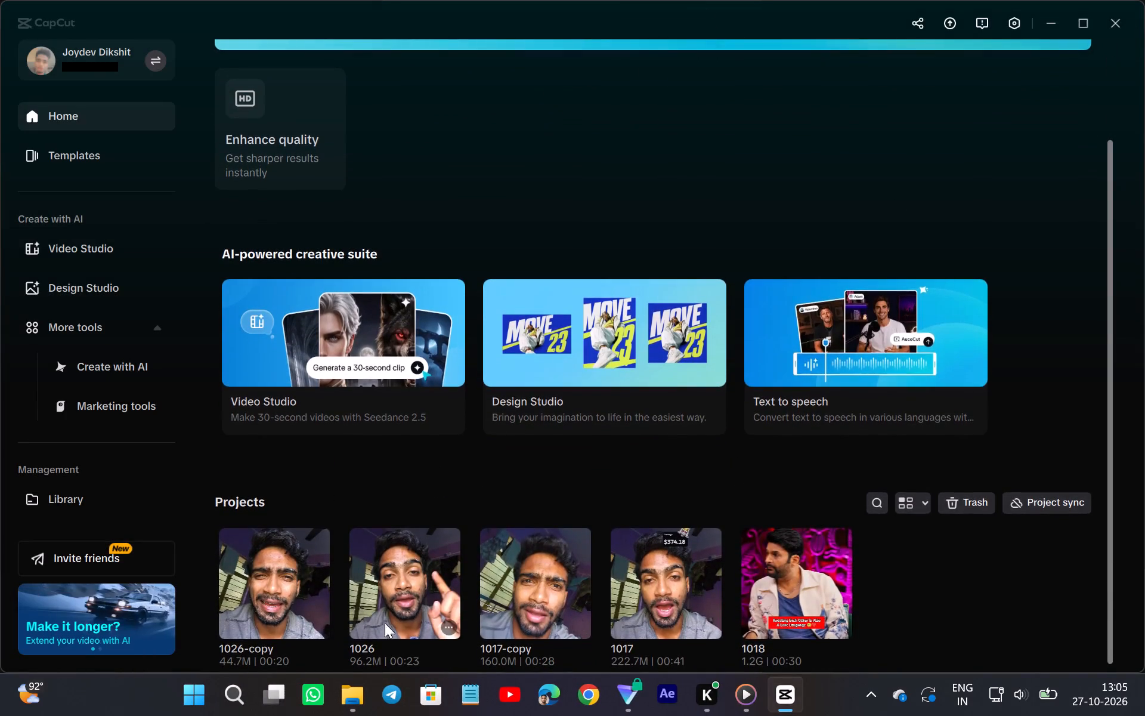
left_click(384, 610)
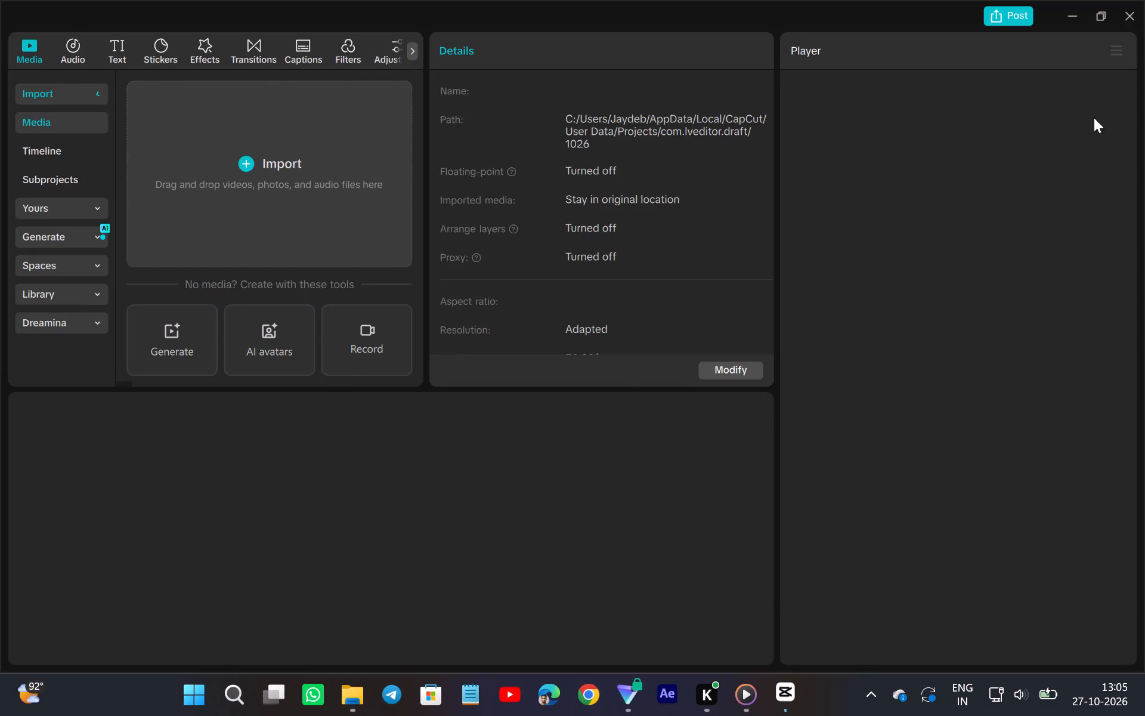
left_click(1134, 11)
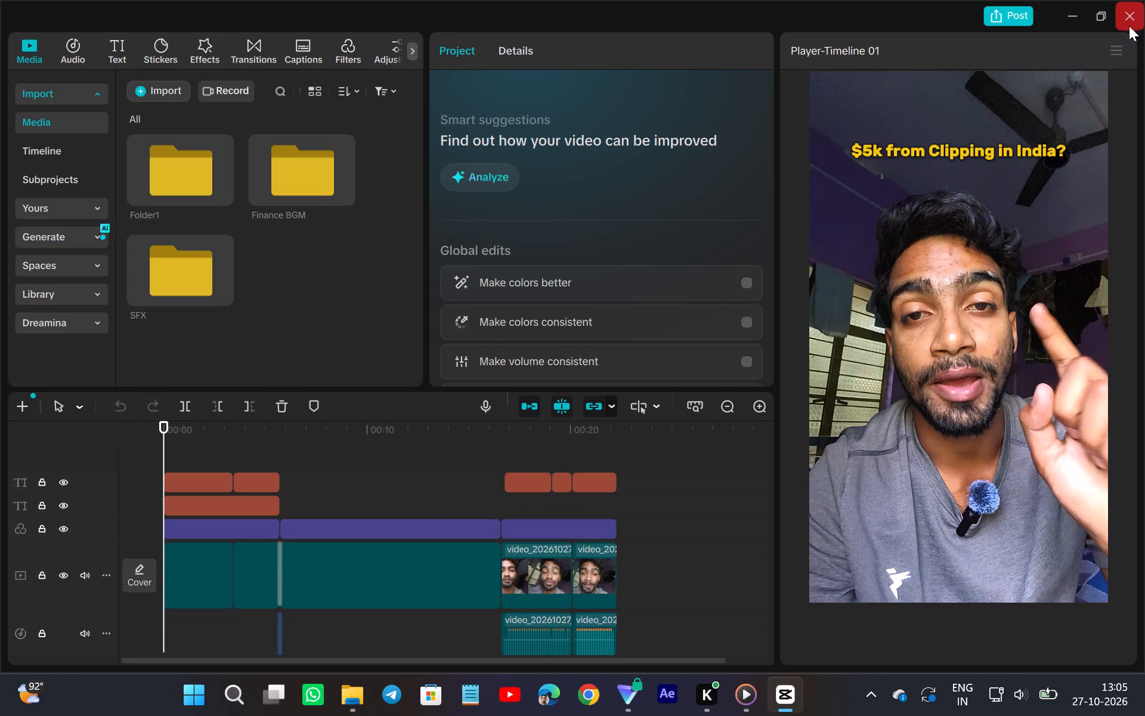
Open the 1017-copy project.
scroll(571, 499, "down", 1)
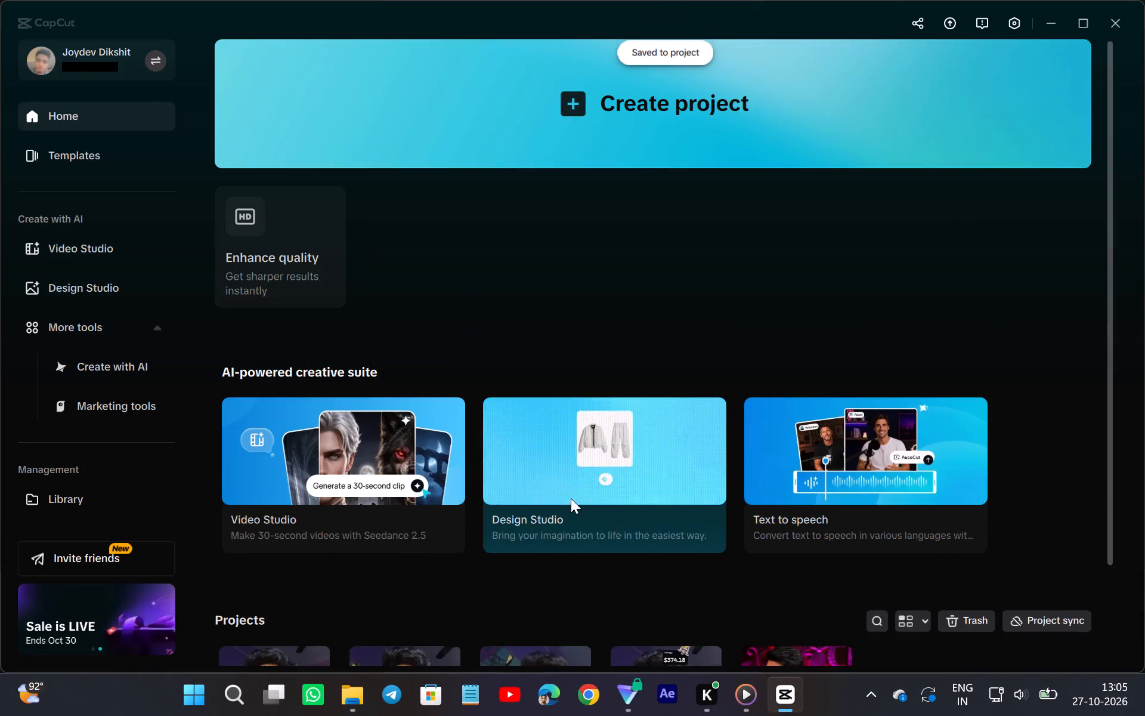
scroll(571, 498, "down", 6)
left_click(529, 591)
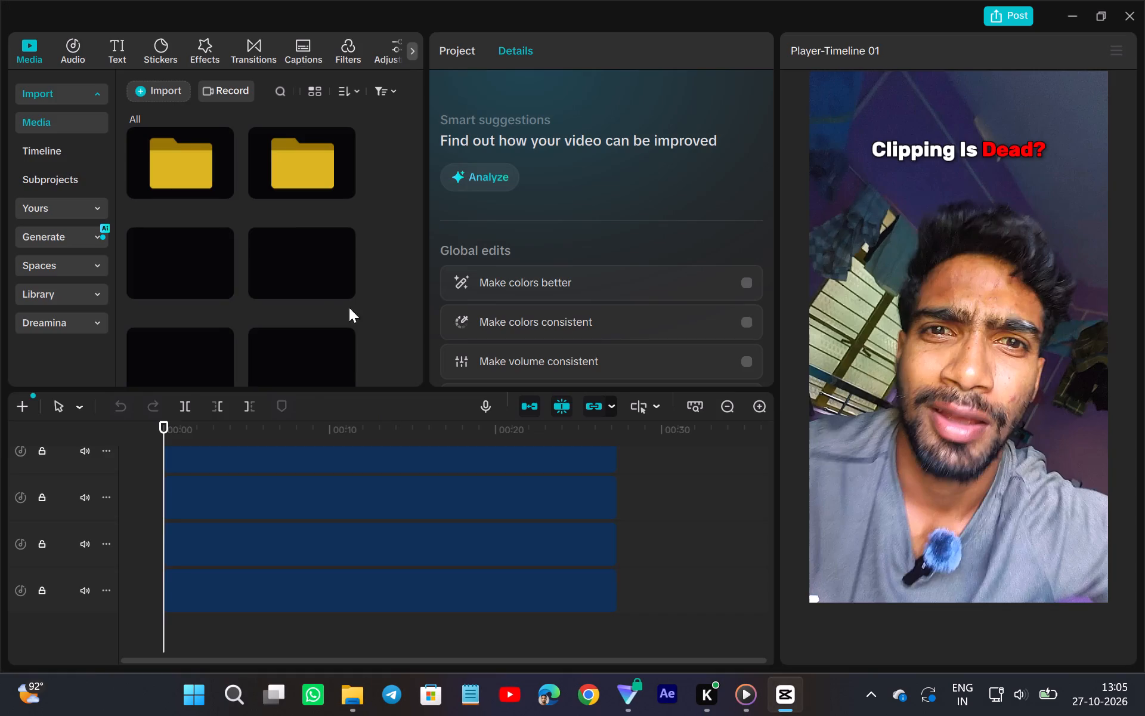
Split the opening talking clip's audio at 00:00:00:26, ahead of the spoken word "dead", using short playbacks to find the point.
scroll(292, 385, "up", 3)
scroll(480, 483, "up", 1)
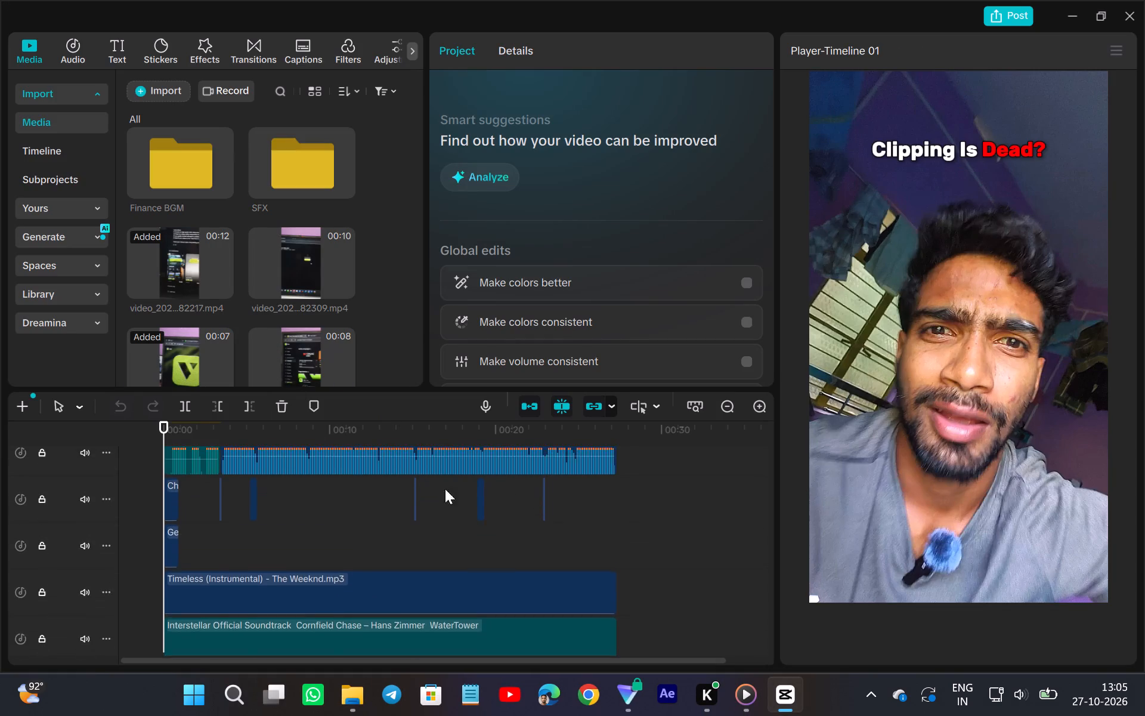
scroll(445, 489, "up", 1)
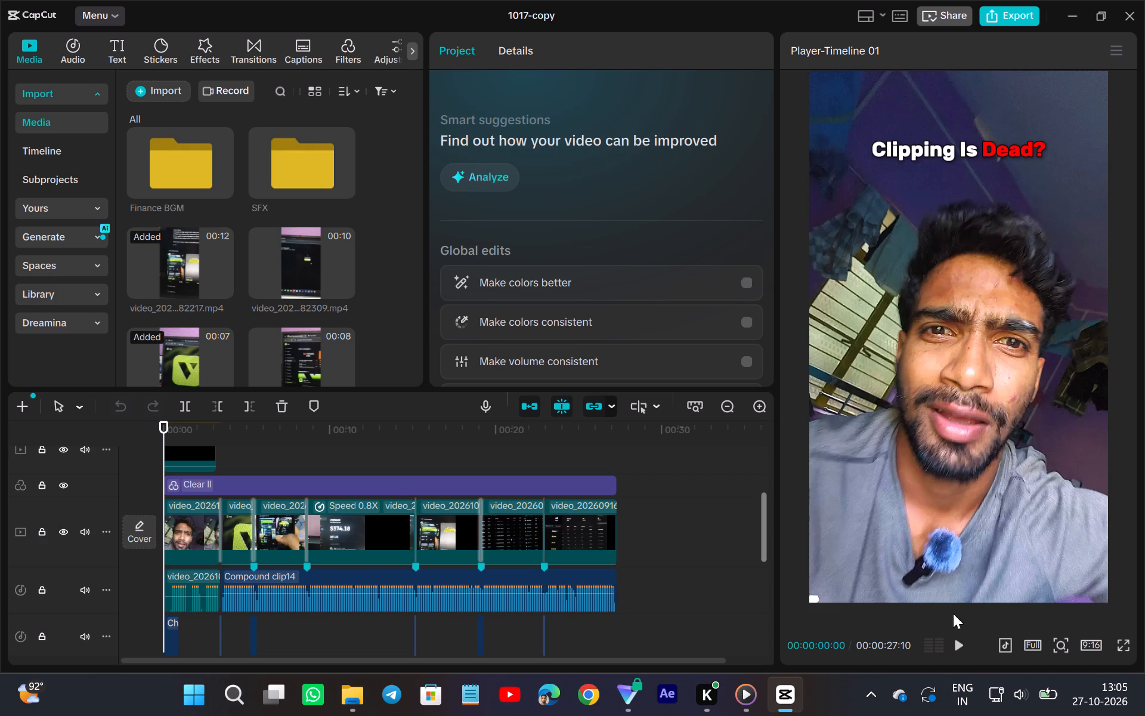
left_click(955, 634)
left_click(958, 634)
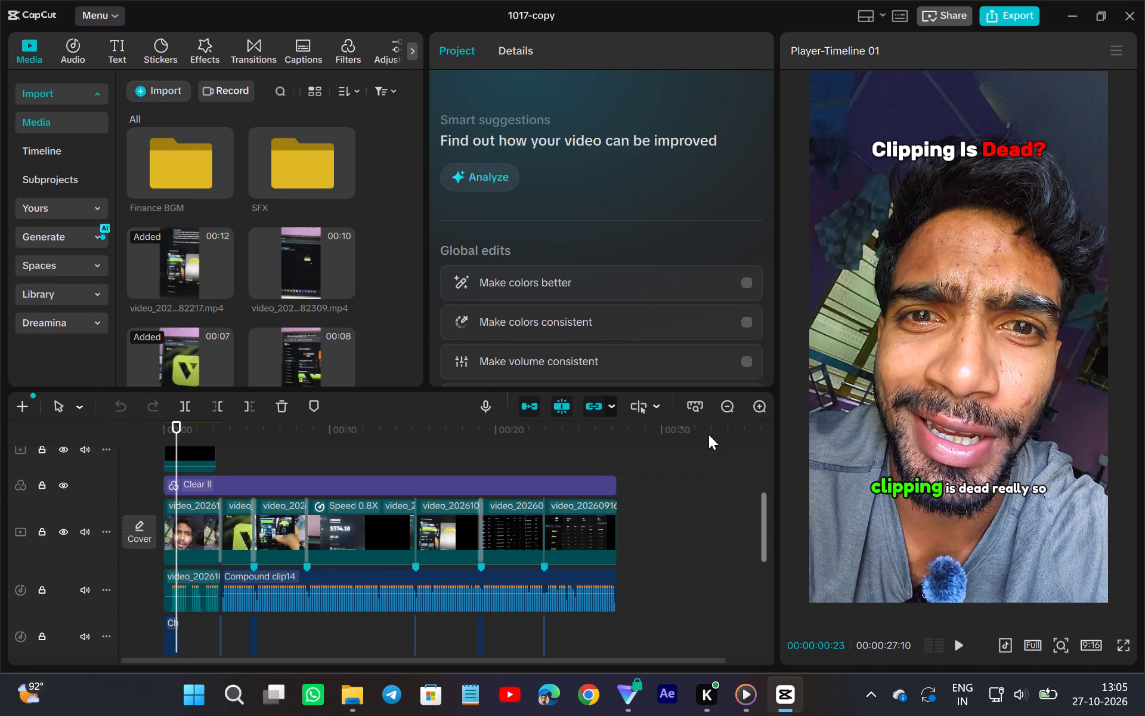
triple_click(757, 407)
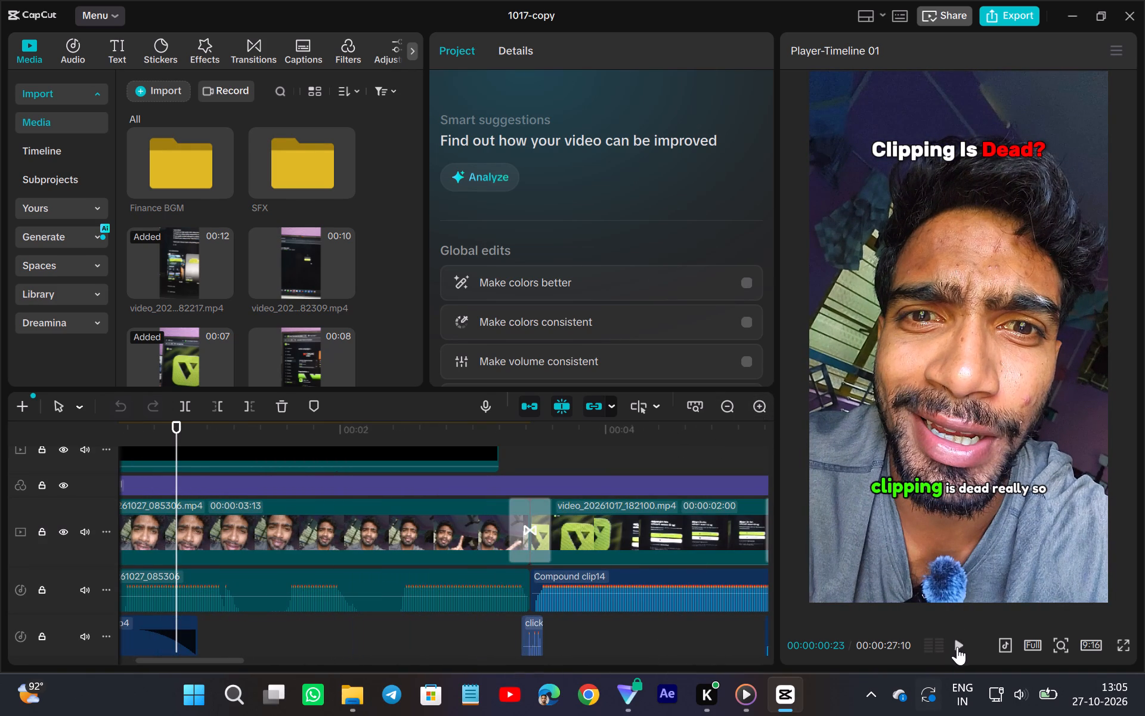
double_click(958, 642)
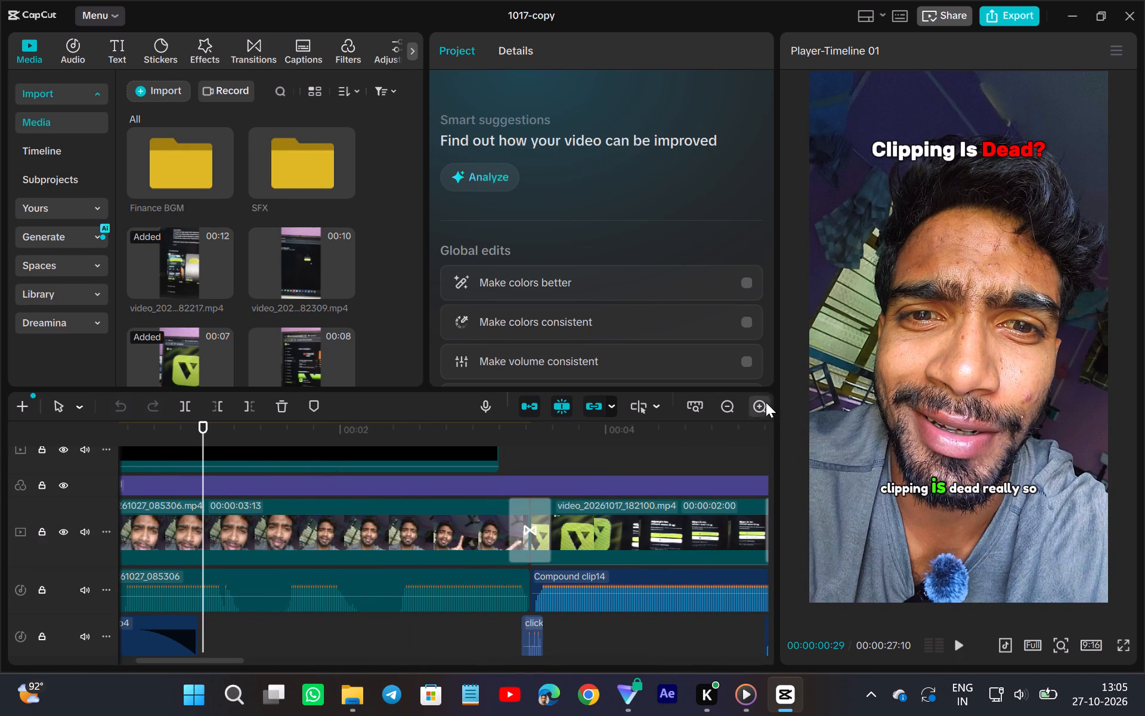
left_click(766, 402)
left_click(766, 402)
scroll(528, 517, "right", 1)
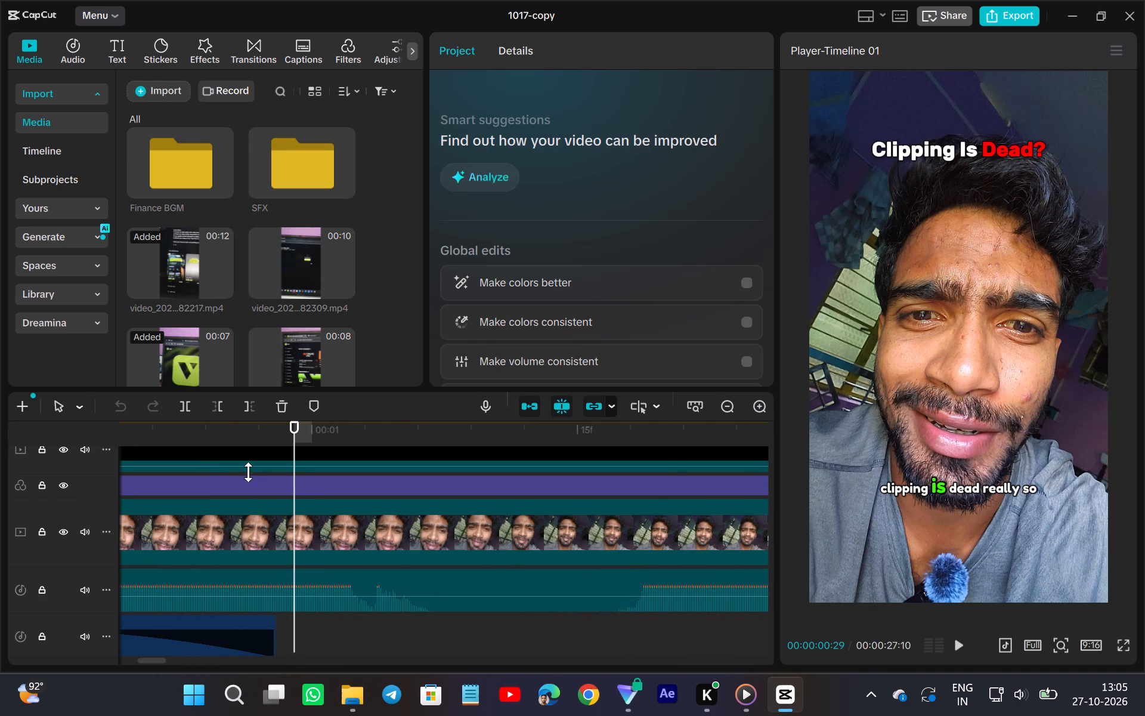
left_click(217, 433)
double_click(950, 635)
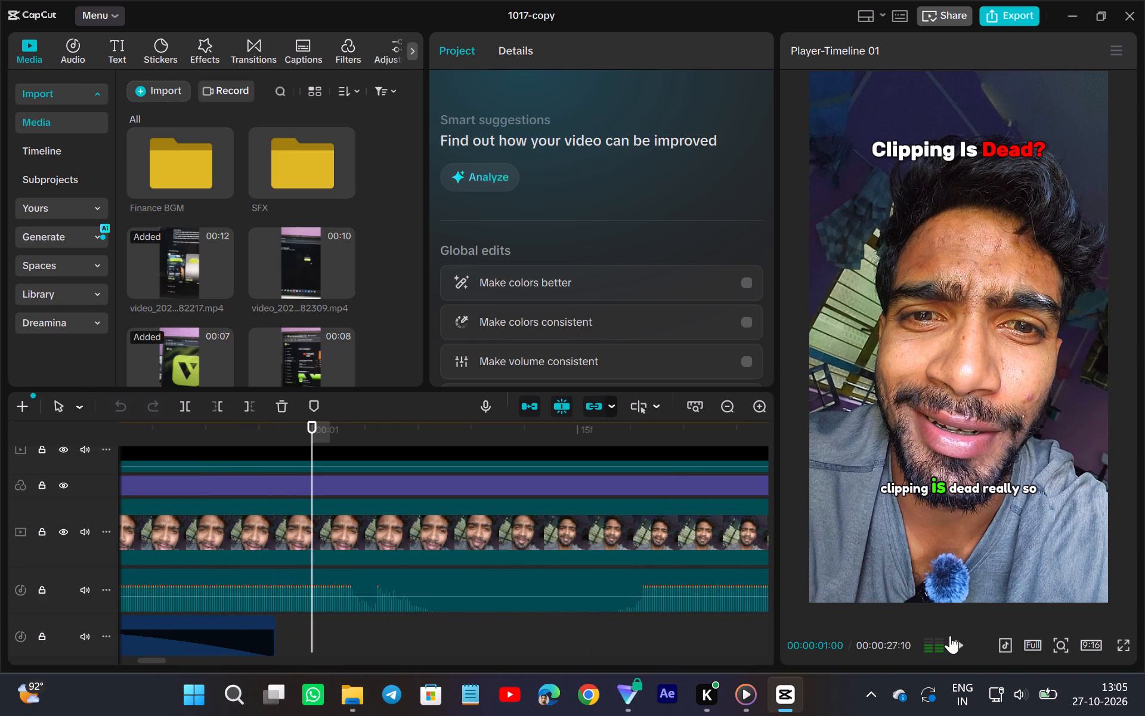
left_click(128, 421)
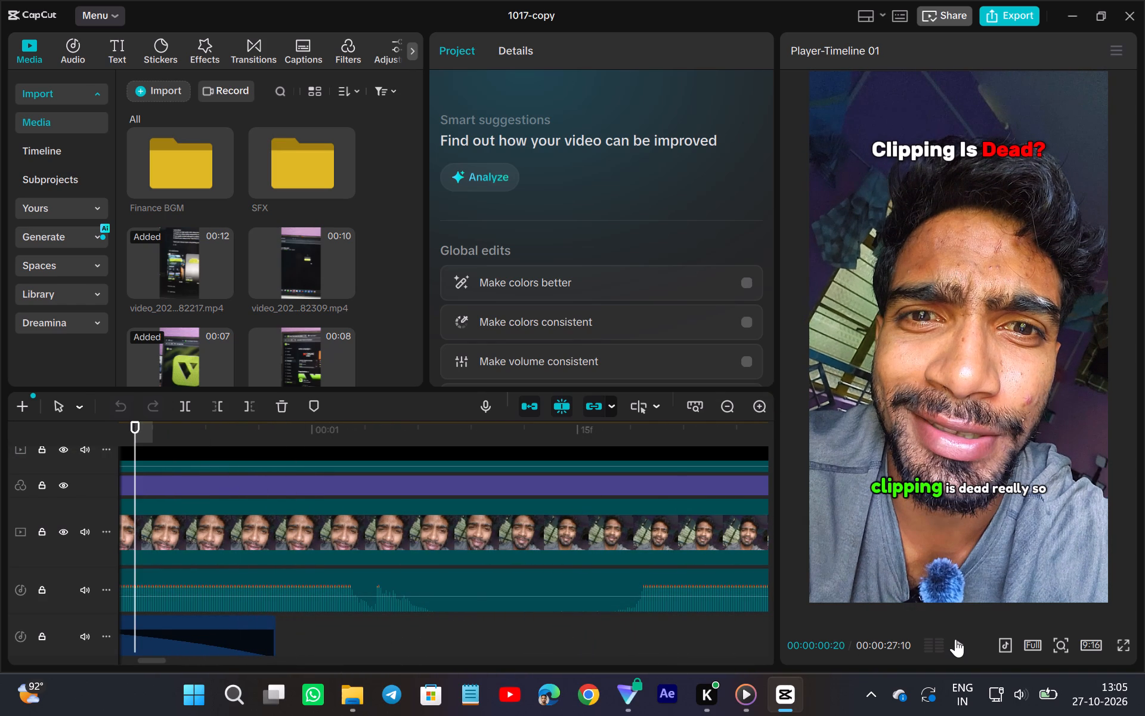
double_click(955, 639)
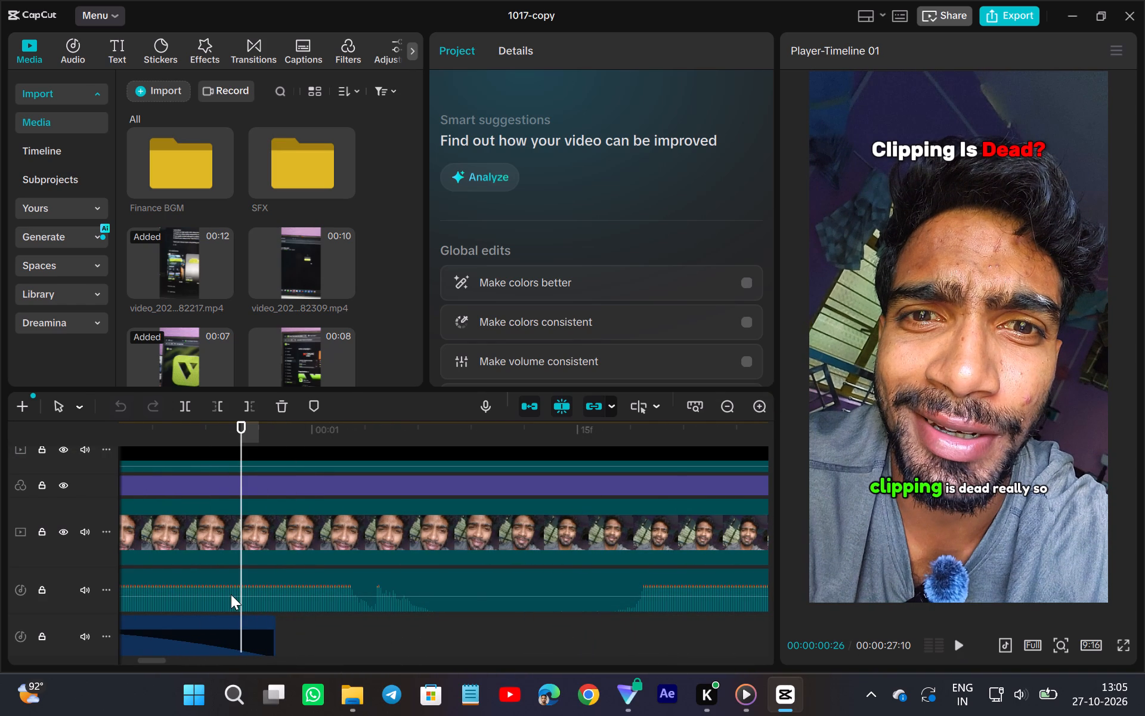
left_click(231, 591)
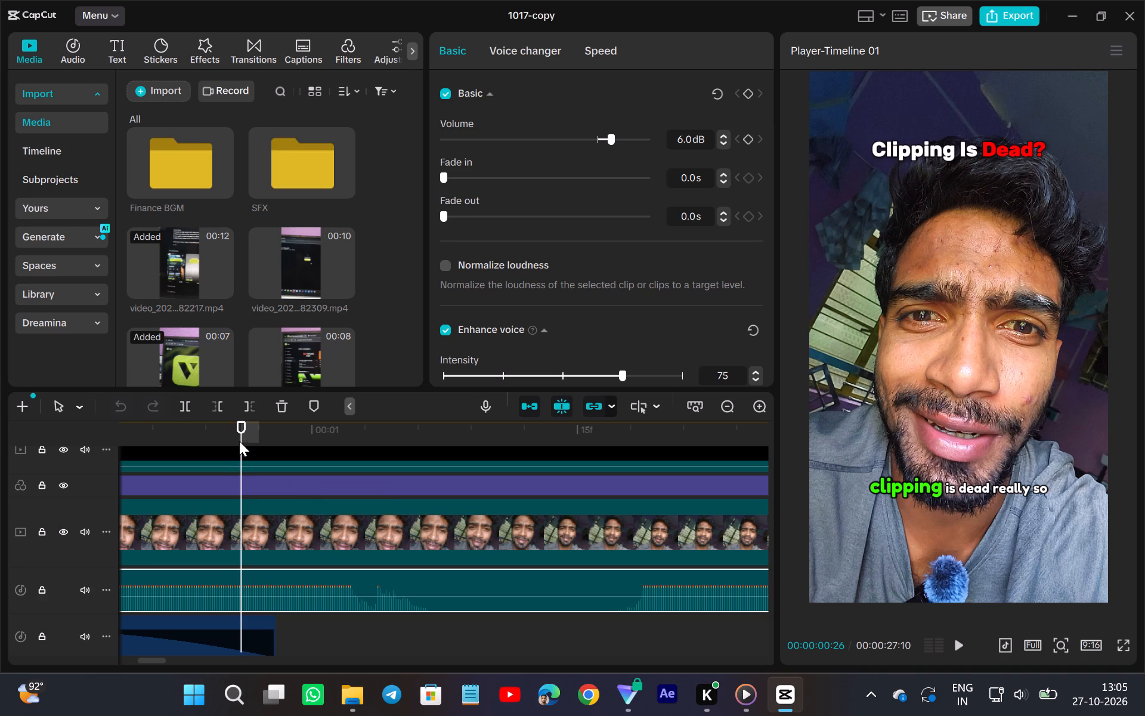
left_click(181, 408)
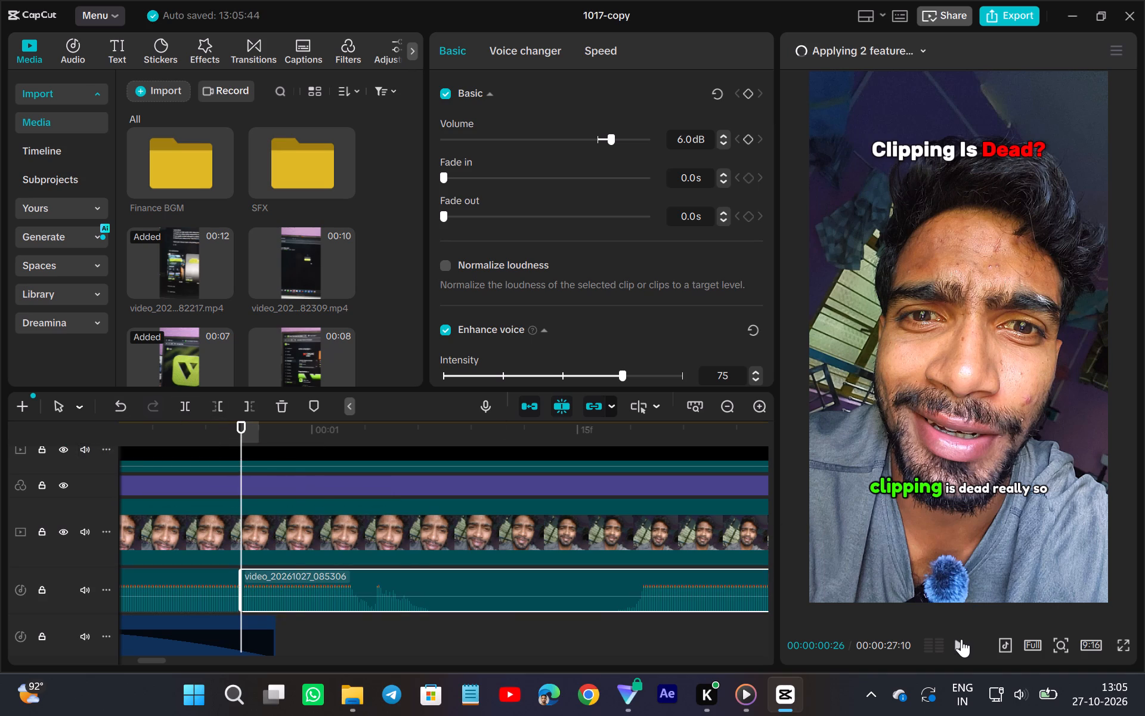
Split the opening talking audio again at 00:00:01:06, where the spoken word "dead" ends.
left_click(961, 639)
left_click(961, 639)
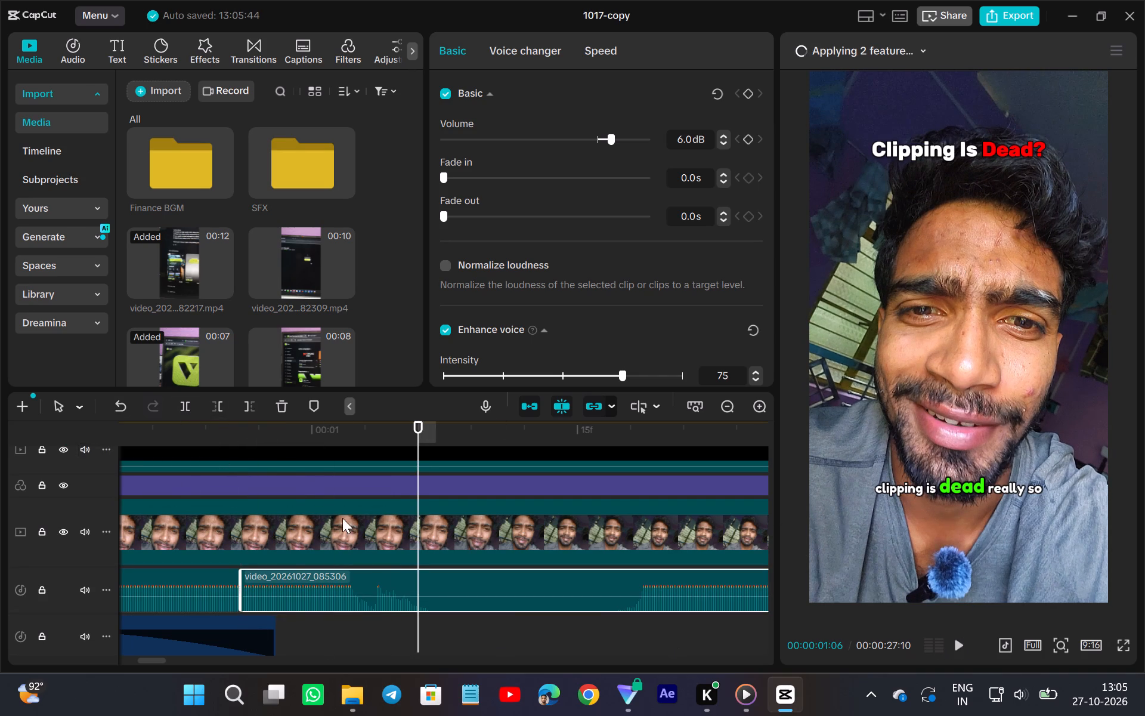
left_click(184, 407)
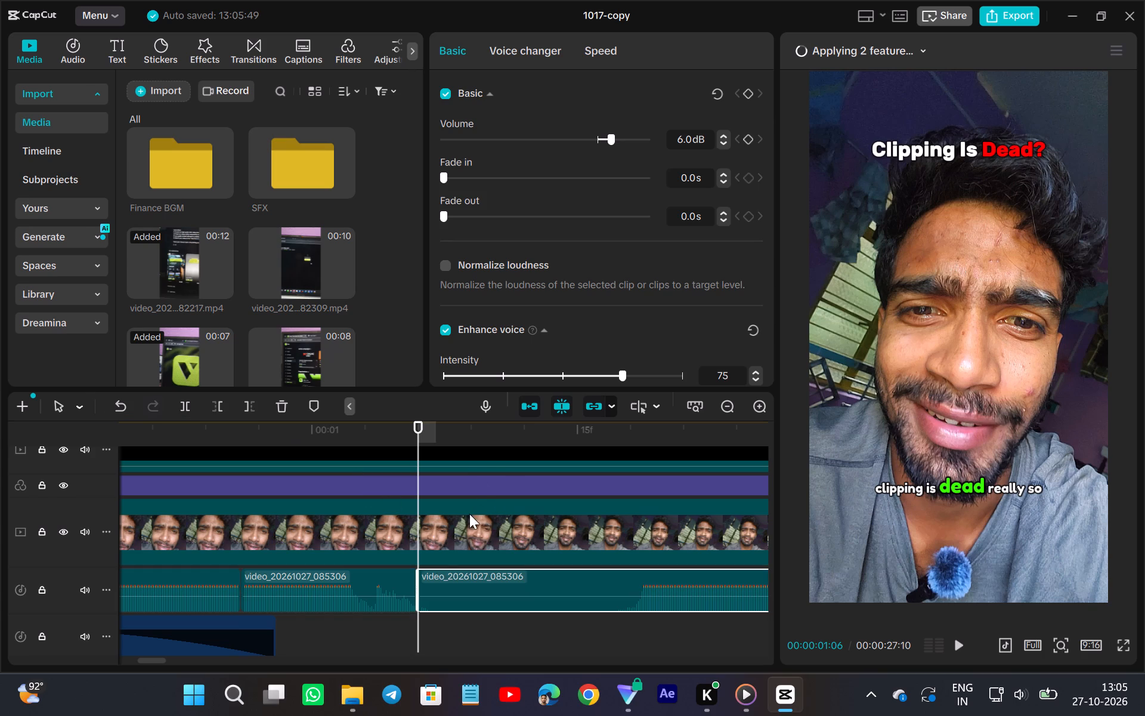
Shorten the two fading audio clips beneath the opening talking audio so both end just before its split at 00:00:00:26.
left_click(334, 622)
scroll(334, 612, "down", 1)
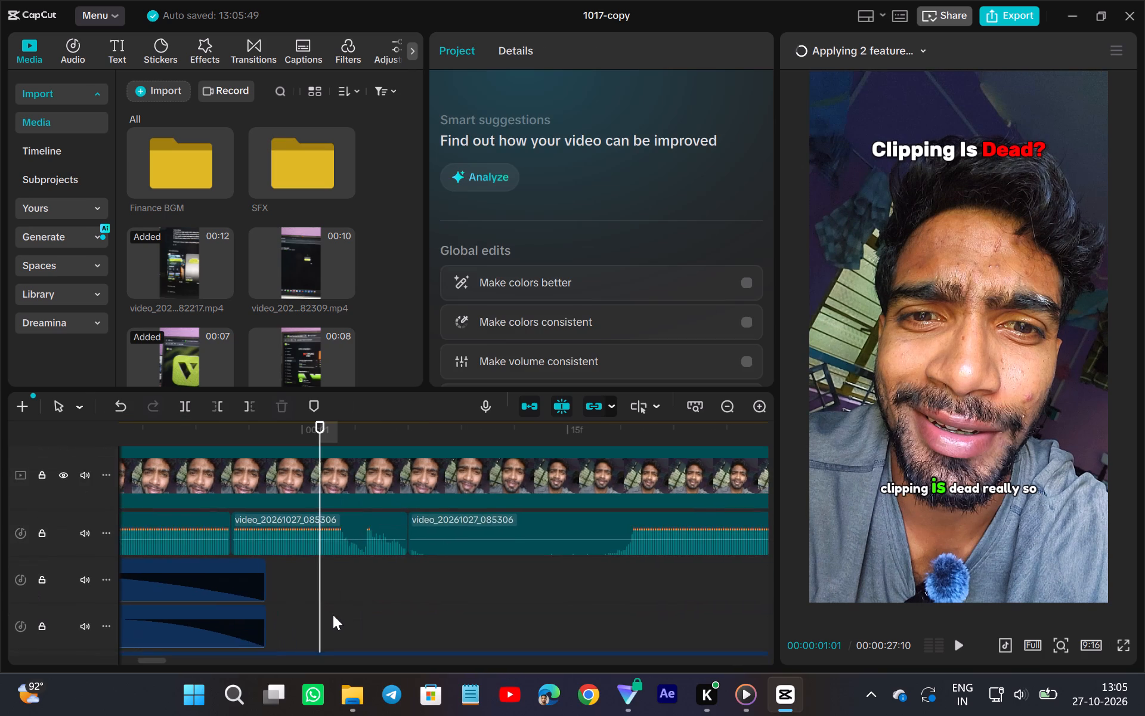
scroll(333, 615, "down", 1)
left_click(230, 598)
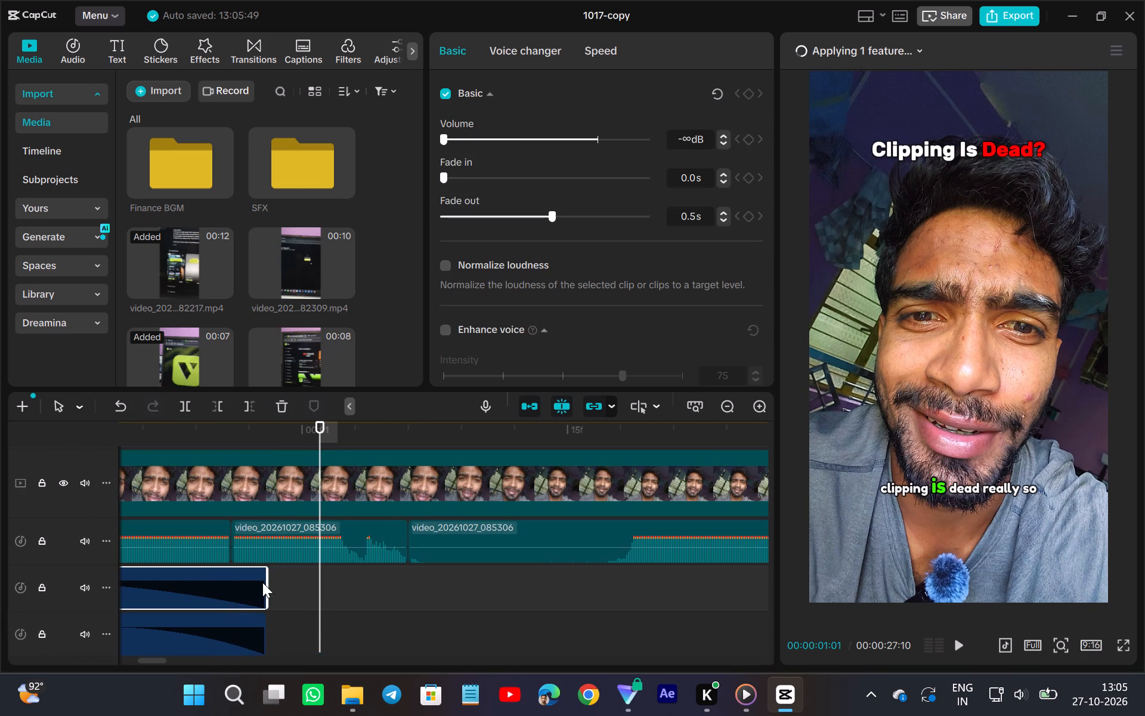
left_click_drag(265, 575, 218, 590)
left_click(238, 620)
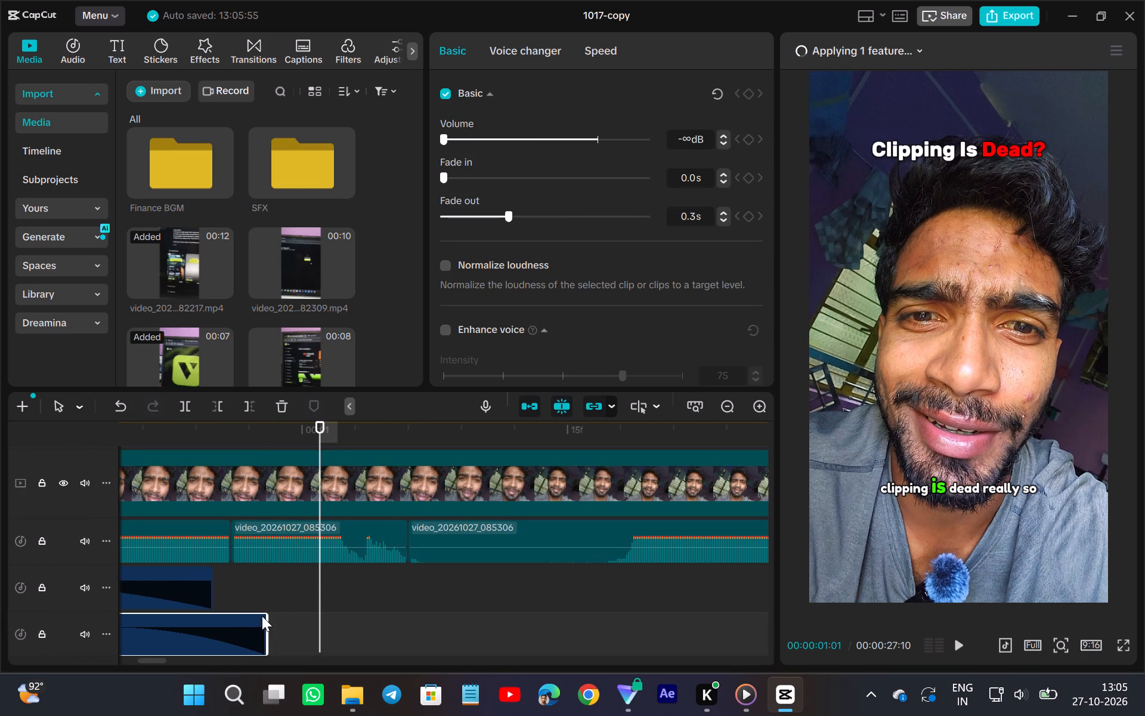
left_click_drag(265, 613, 207, 631)
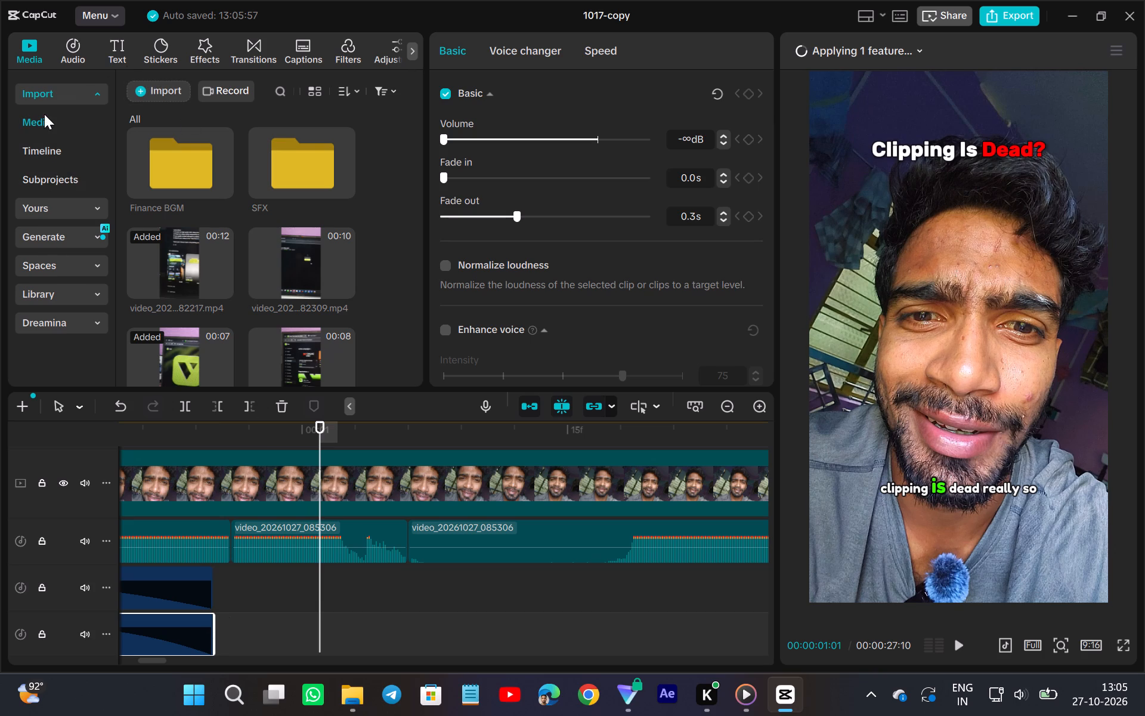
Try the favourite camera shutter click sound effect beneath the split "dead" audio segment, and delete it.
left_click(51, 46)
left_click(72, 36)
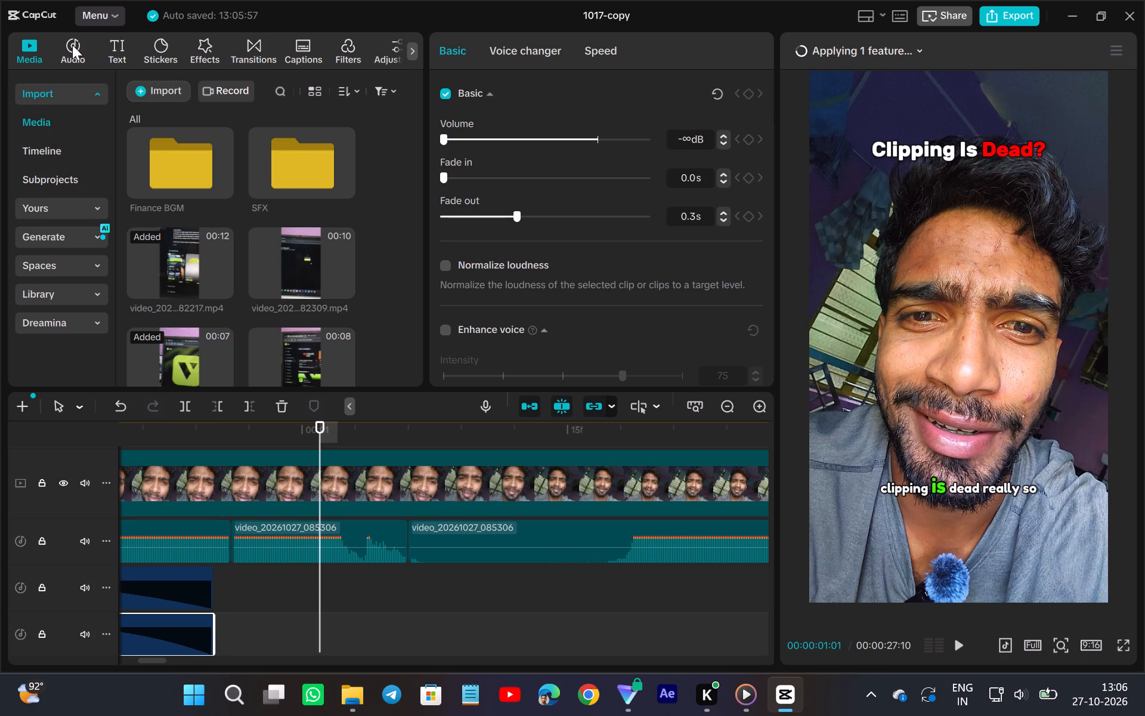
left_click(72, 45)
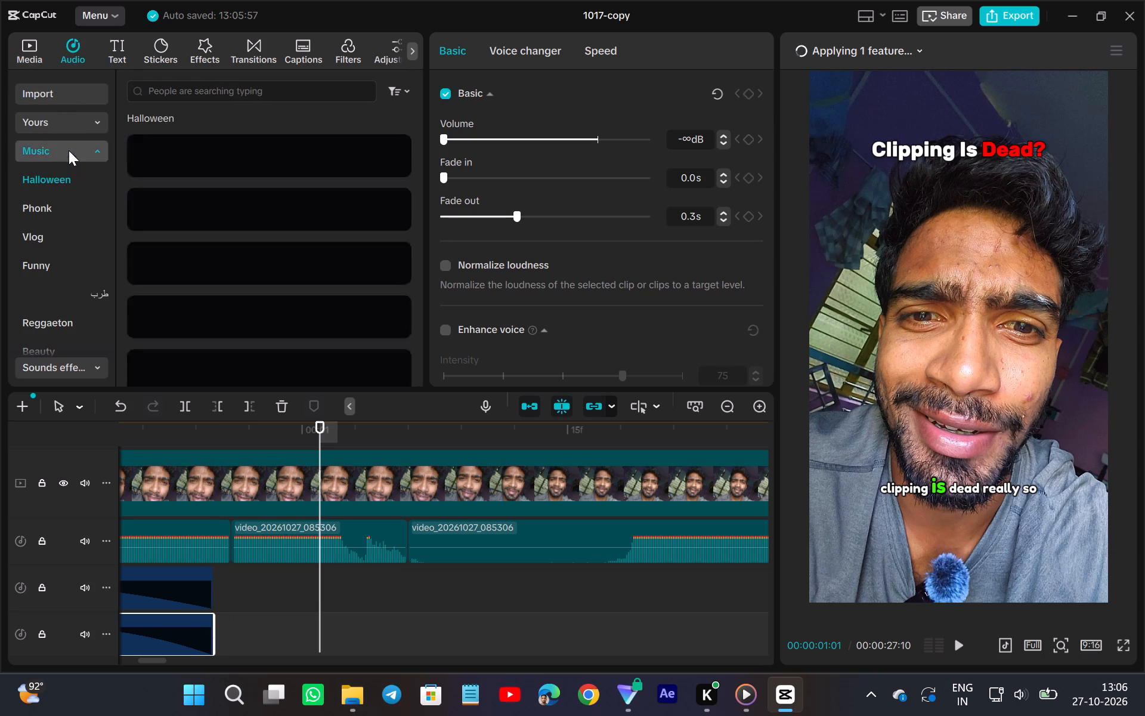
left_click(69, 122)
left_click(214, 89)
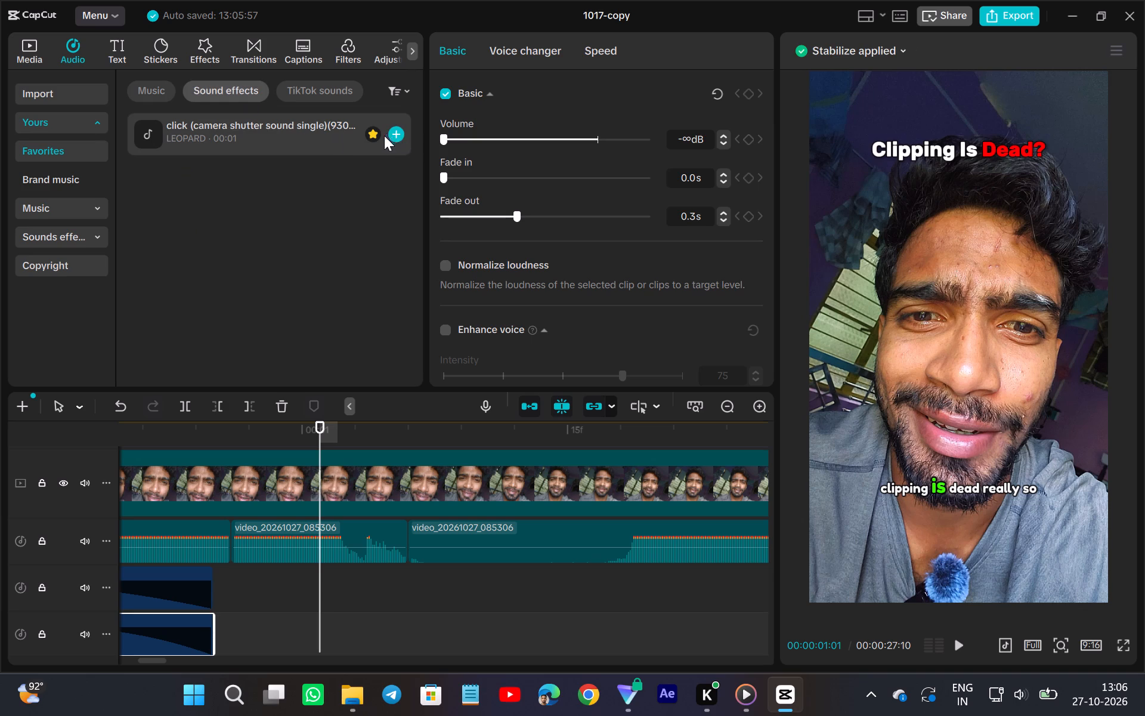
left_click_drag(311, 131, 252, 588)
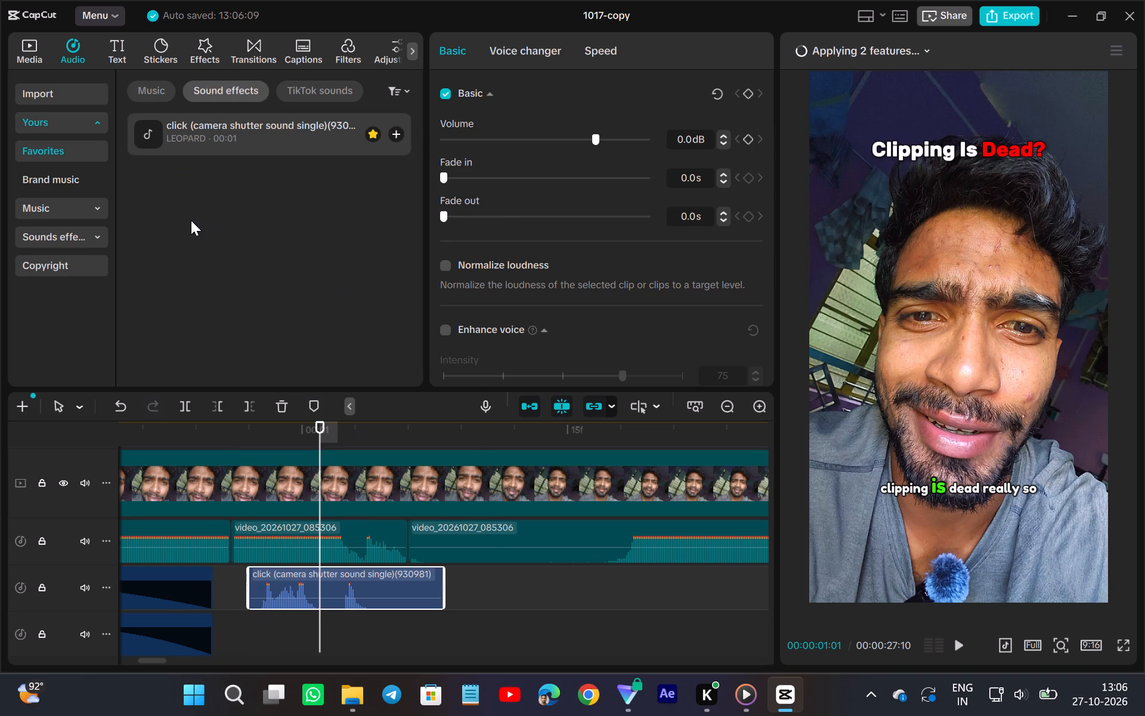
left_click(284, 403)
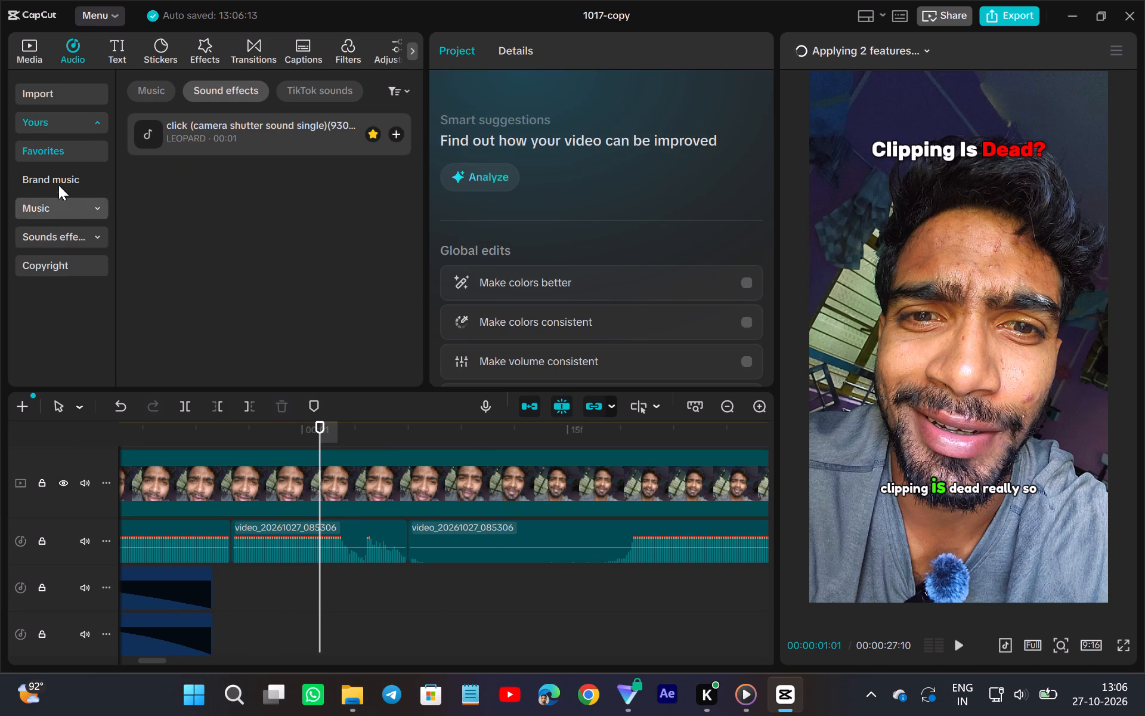
Search the sound effects for "beep" and add Mute the Beep Sound to the timeline beneath the opening talking audio.
left_click(55, 241)
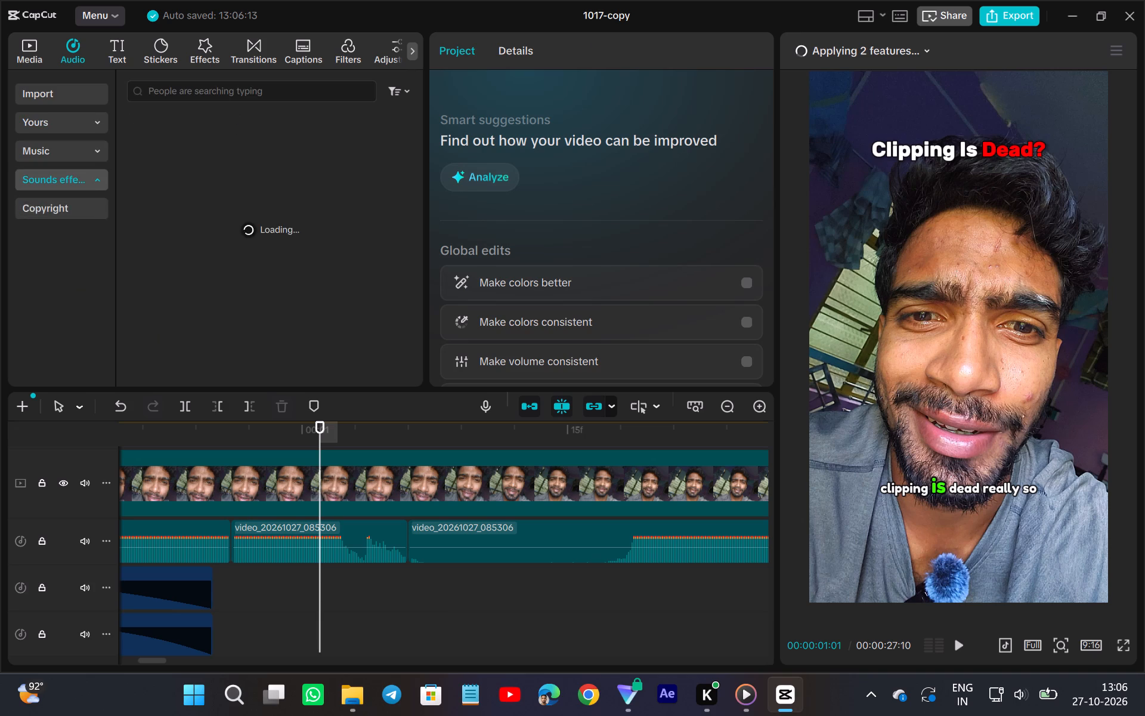
left_click(230, 92)
left_click(154, 143)
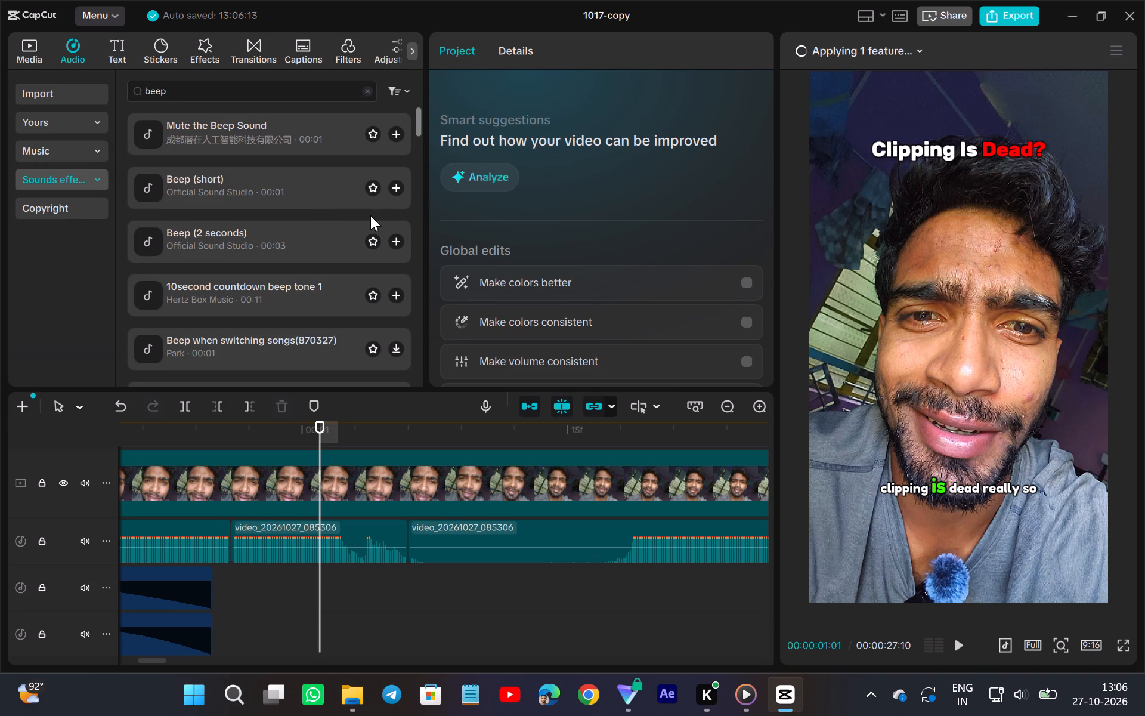
left_click(227, 122)
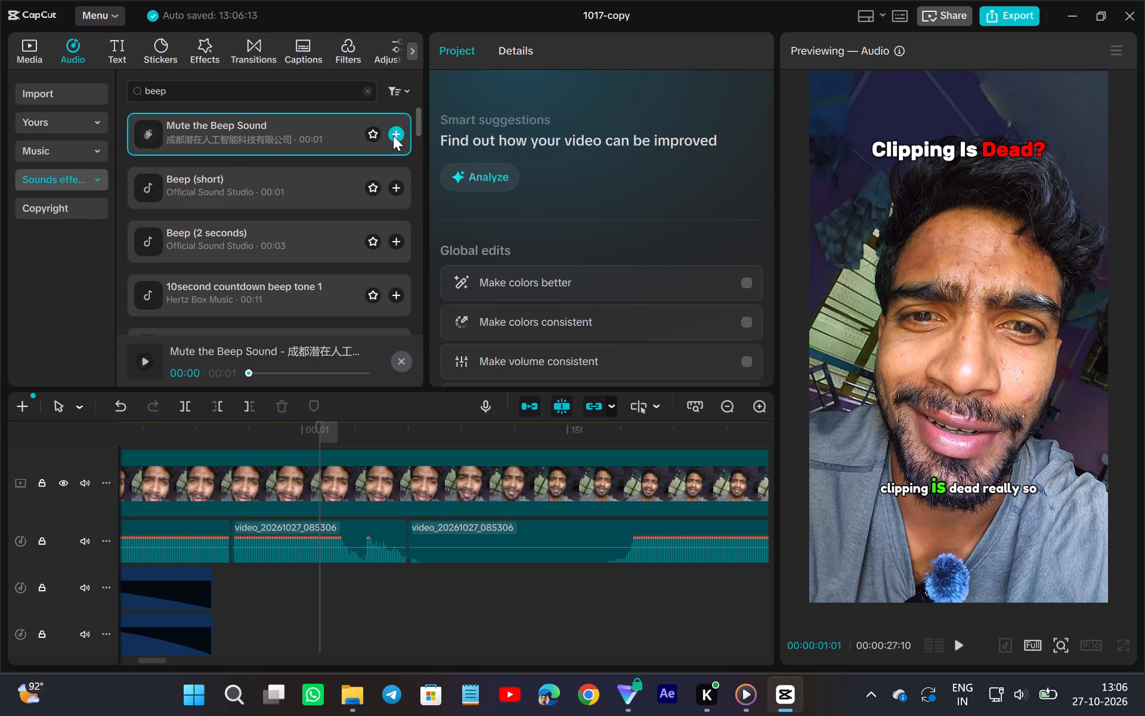
left_click(392, 135)
left_click_drag(320, 603, 388, 652)
Cut off the tail of the beep sound at 00:00:01:15.
left_click(564, 617)
left_click(570, 595)
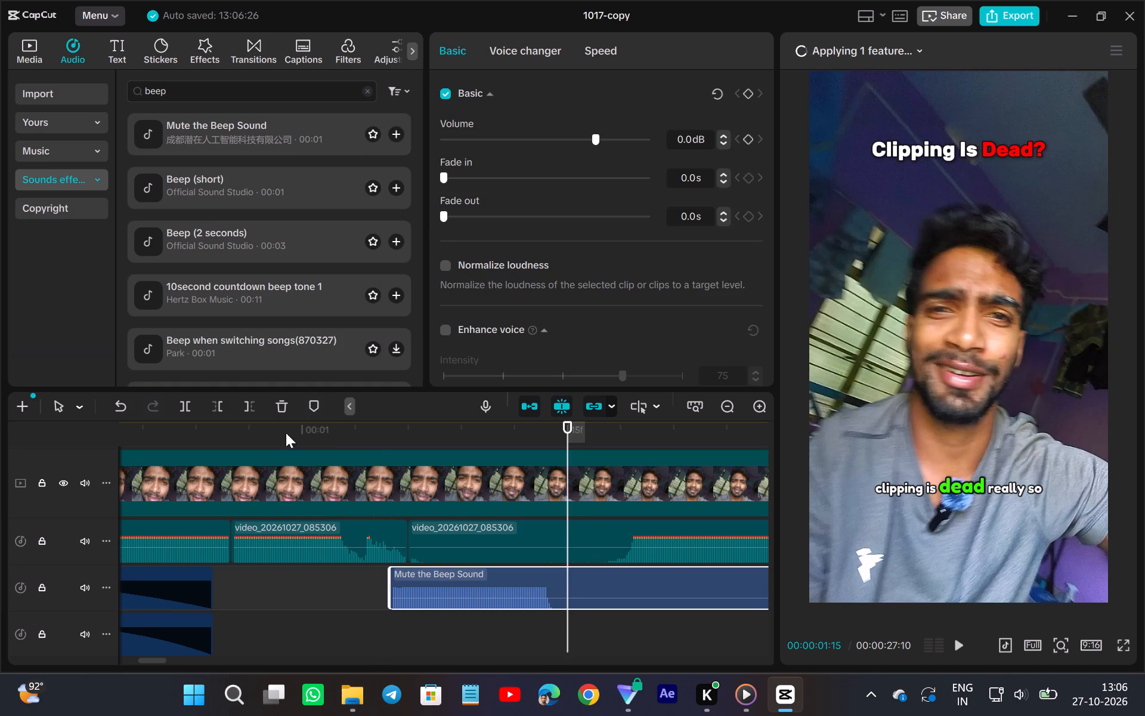
left_click(251, 406)
Move the shortened beep beneath the split "dead" audio segment and trim both its ends to match that segment.
scroll(251, 406, "down", 1)
left_click_drag(522, 592, 354, 594)
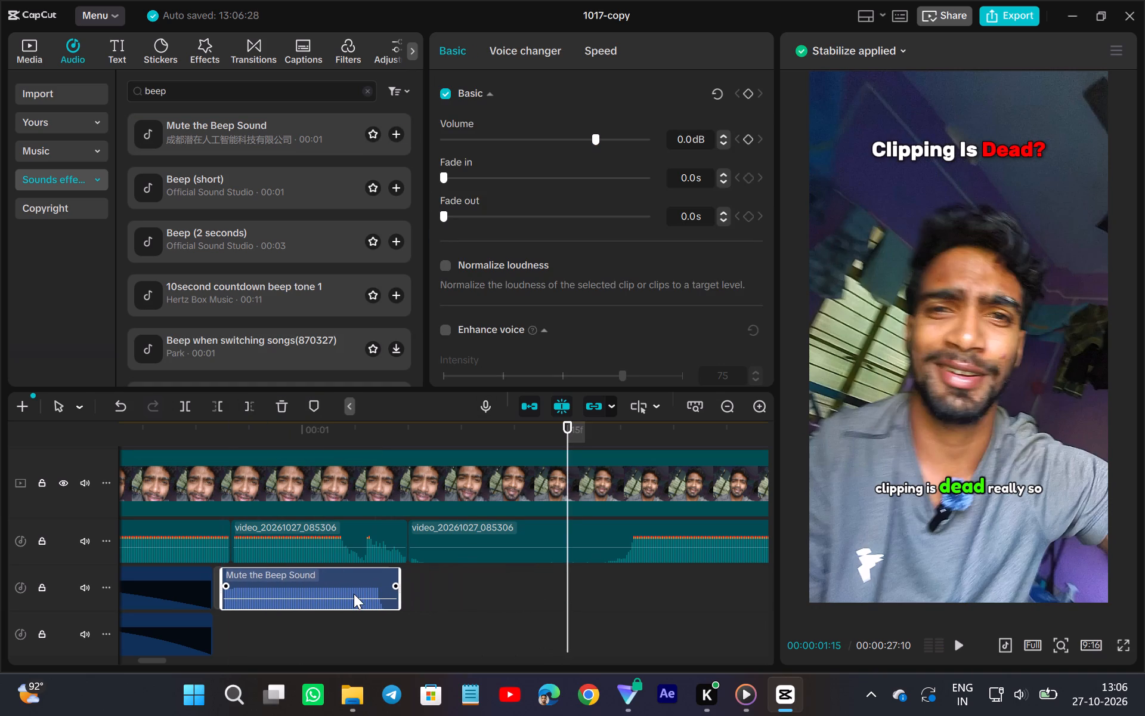
left_click_drag(354, 594, 364, 595)
left_click_drag(409, 576, 400, 588)
left_click_drag(233, 601, 219, 614)
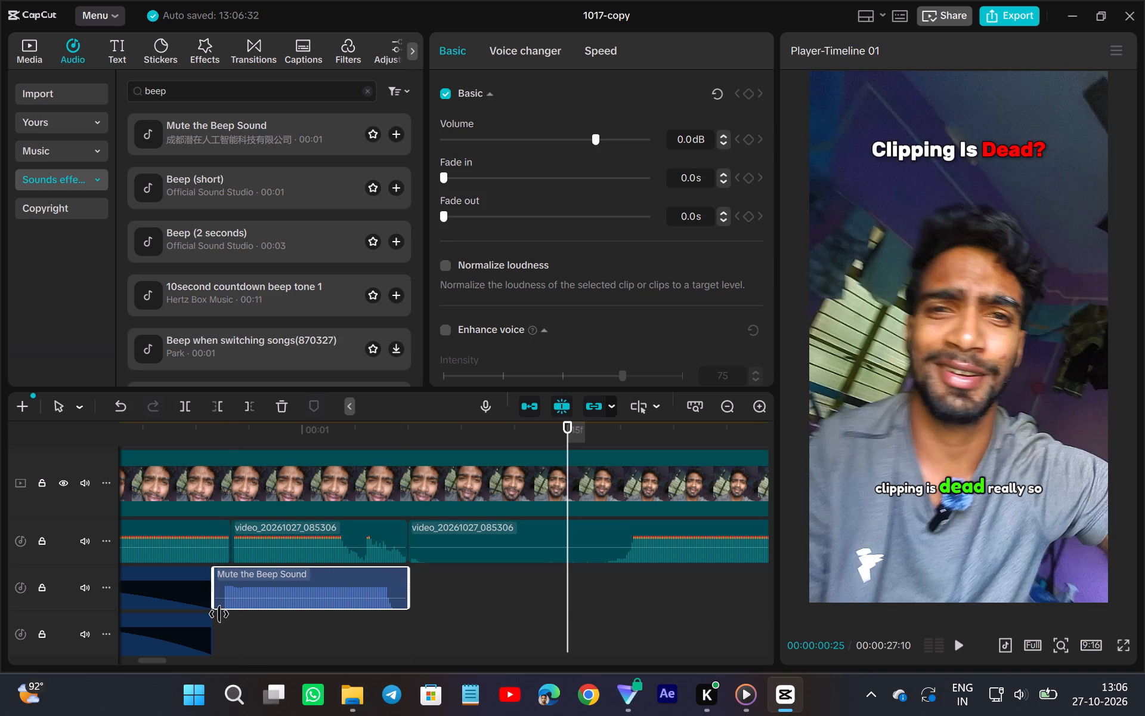
left_click_drag(219, 614, 221, 635)
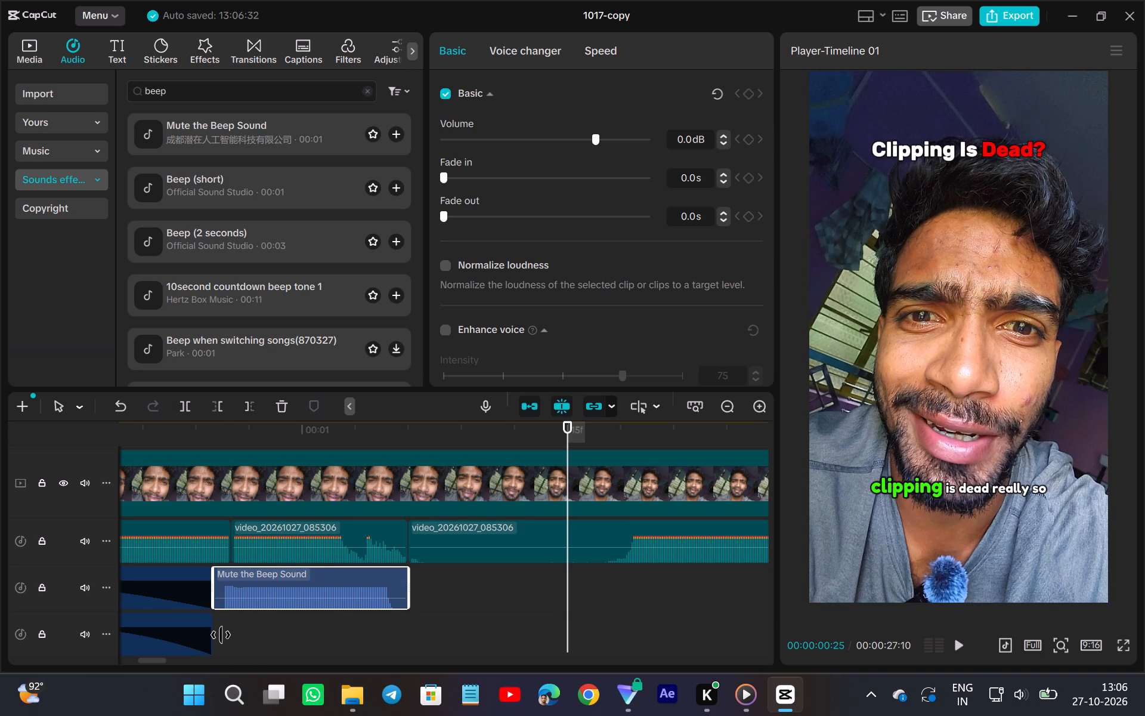
left_click_drag(221, 635, 233, 640)
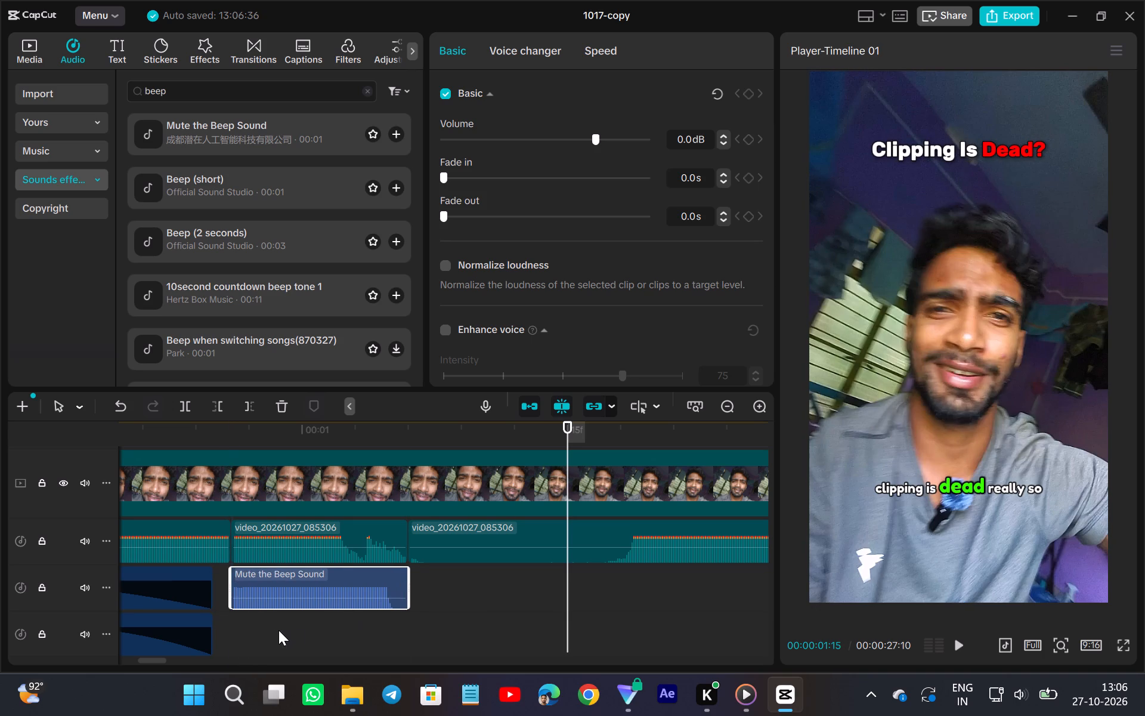
Silence the split talking audio segment above the beep by setting its volume to -∞ dB.
left_click(333, 553)
left_click_drag(608, 142, 510, 150)
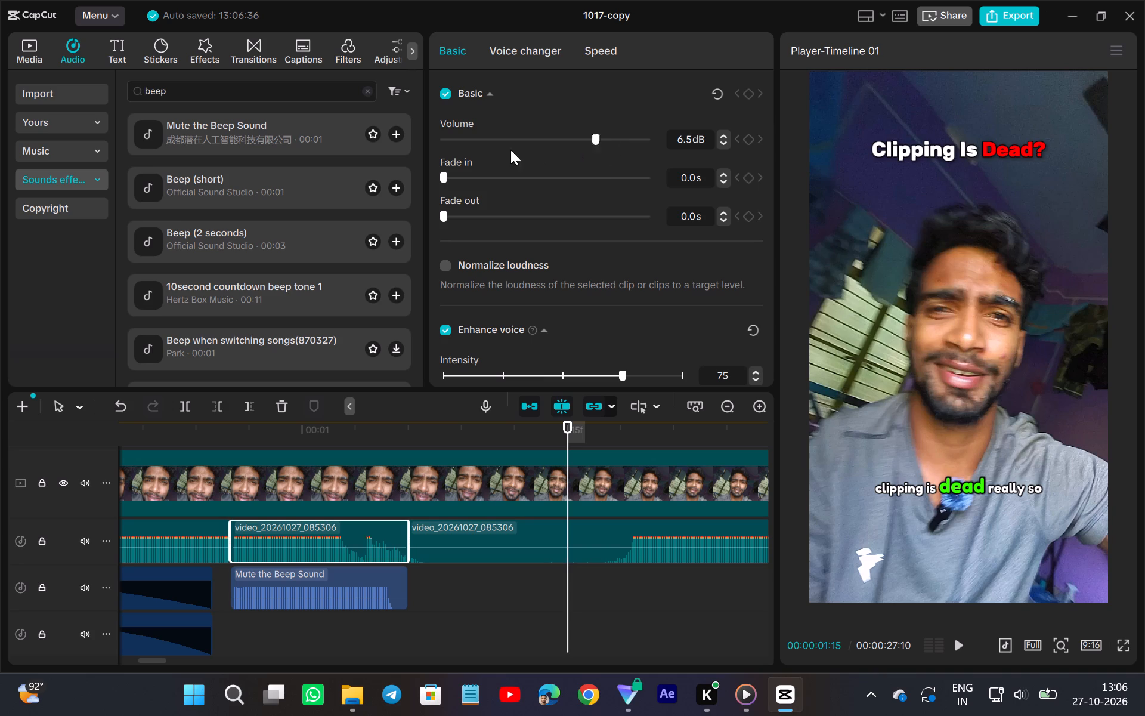
left_click_drag(510, 150, 385, 150)
Enlarge the timeline area and play the video from the start to check how the beep covers the word "dead".
scroll(419, 530, "down", 3, "ctrl")
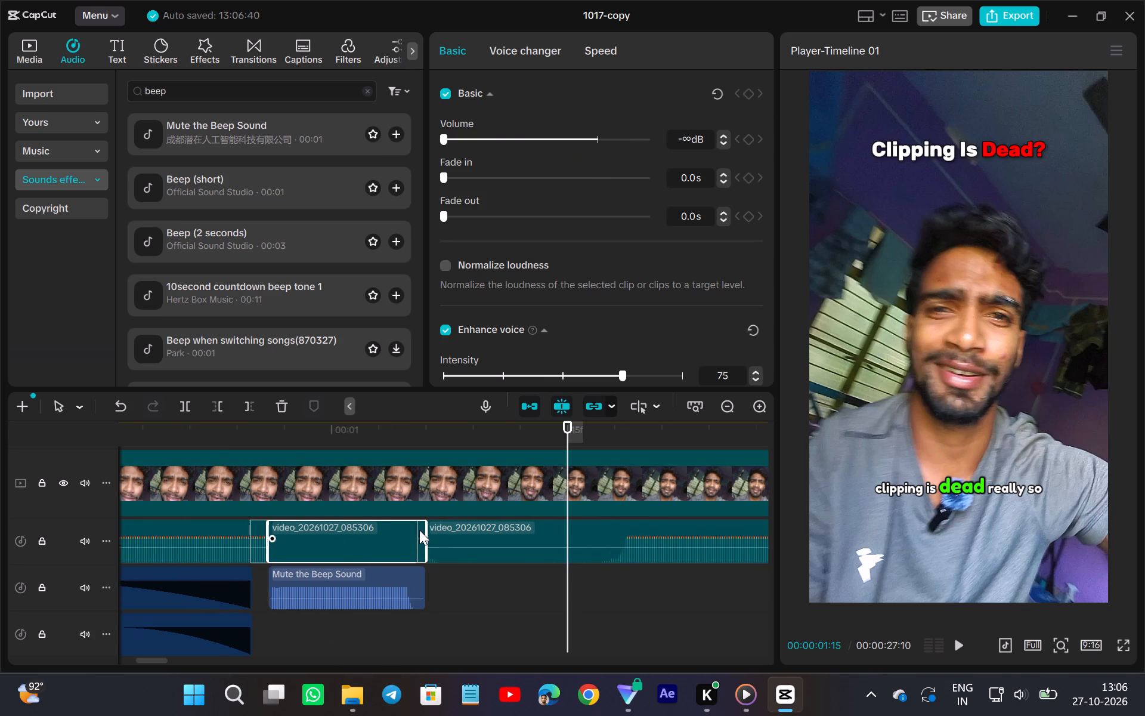
scroll(419, 530, "down", 18, "ctrl")
scroll(442, 445, "down", 5, "ctrl")
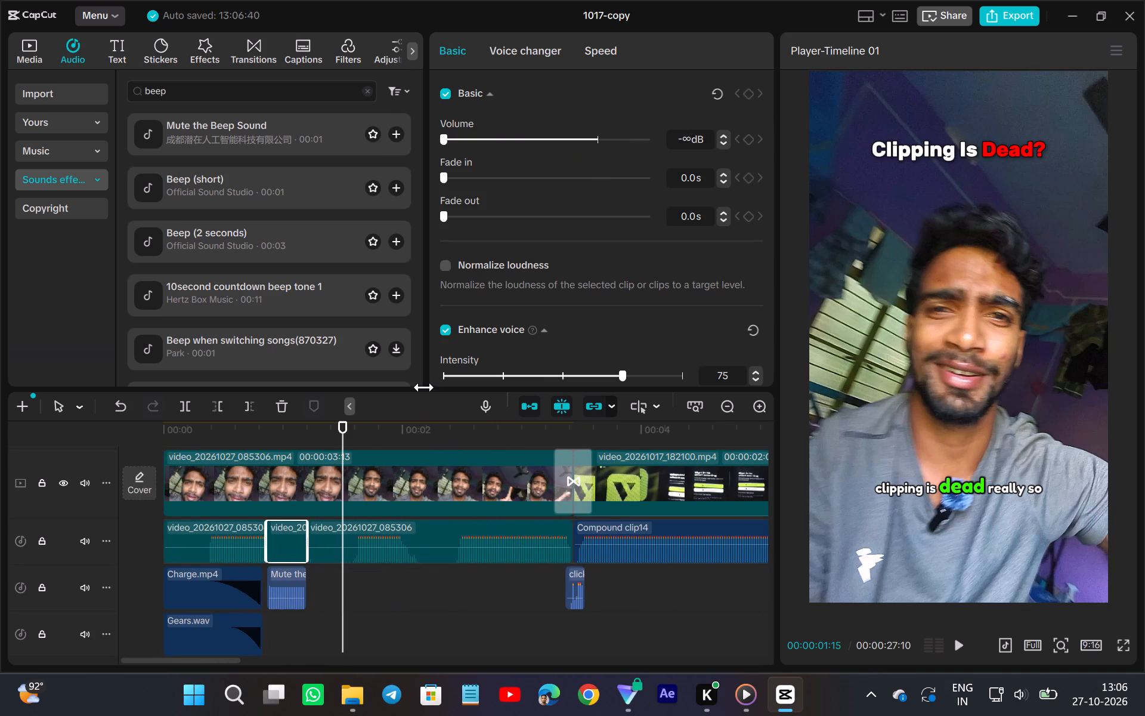
left_click(424, 387)
left_click_drag(421, 392, 430, 257)
left_click_drag(471, 388, 498, 188)
scroll(485, 242, "down", 1)
scroll(490, 223, "up", 3)
left_click(123, 456)
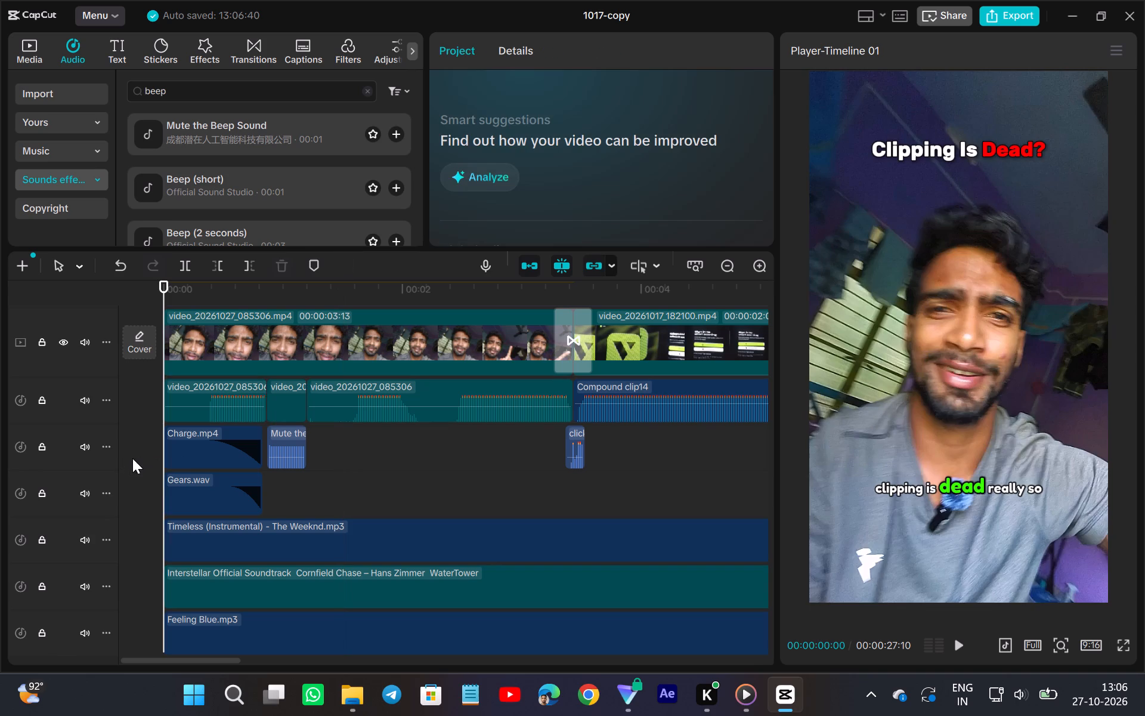
left_click(947, 639)
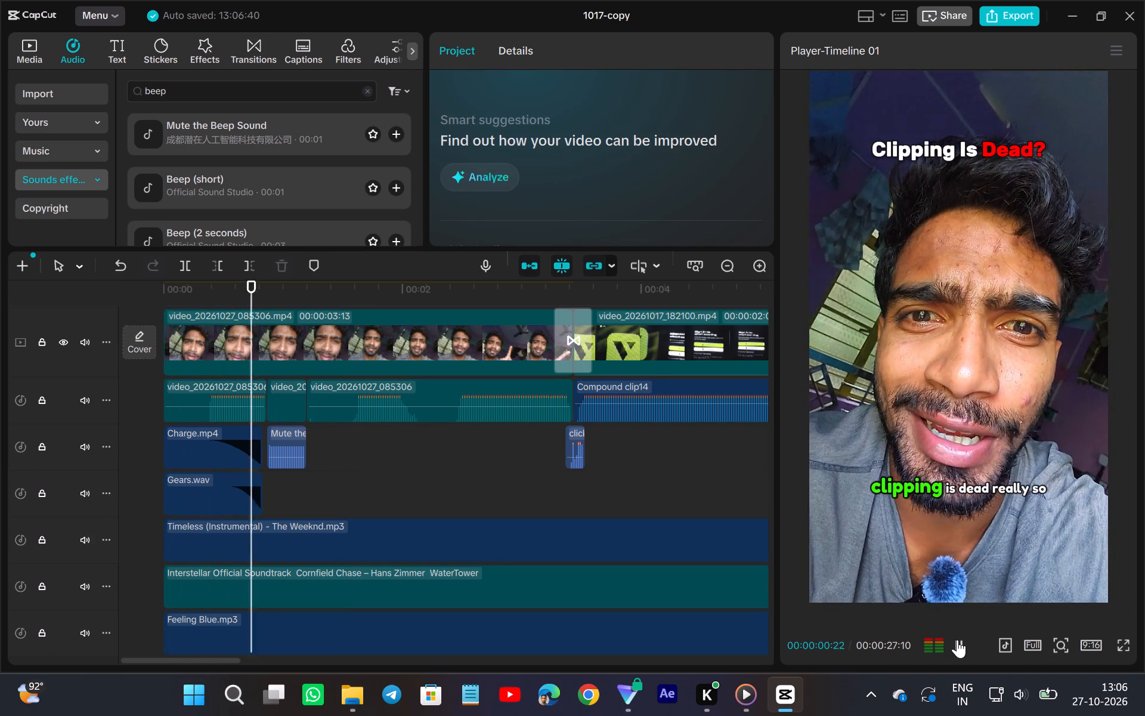
left_click(326, 486)
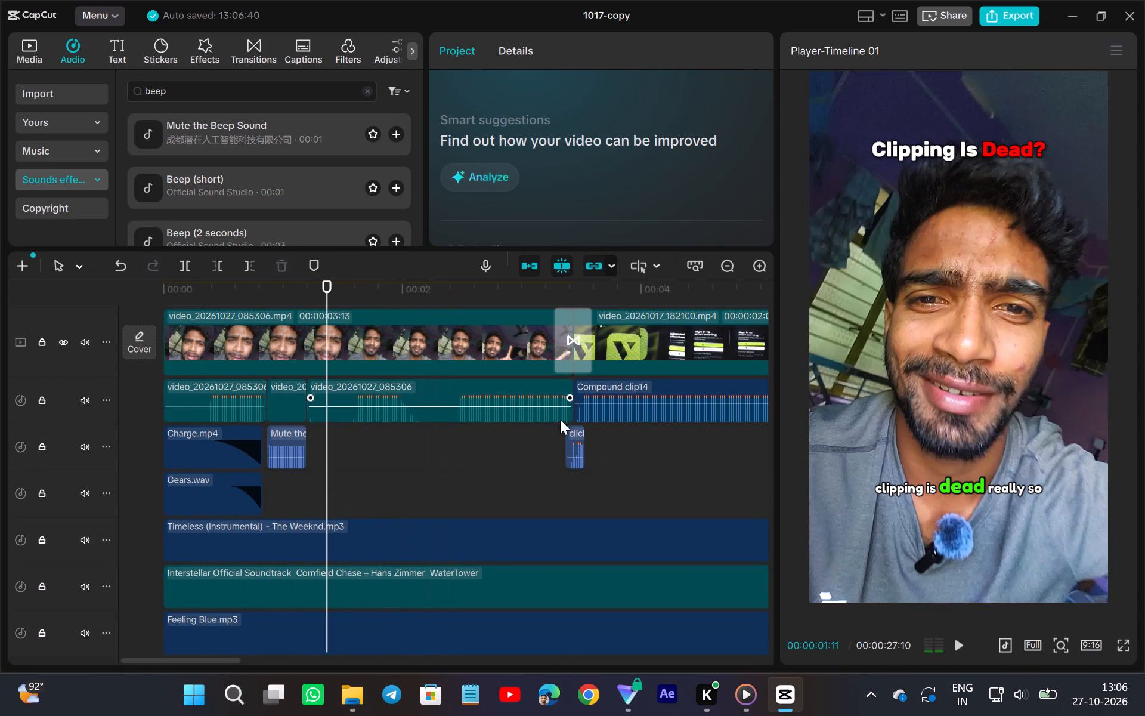
left_click(958, 643)
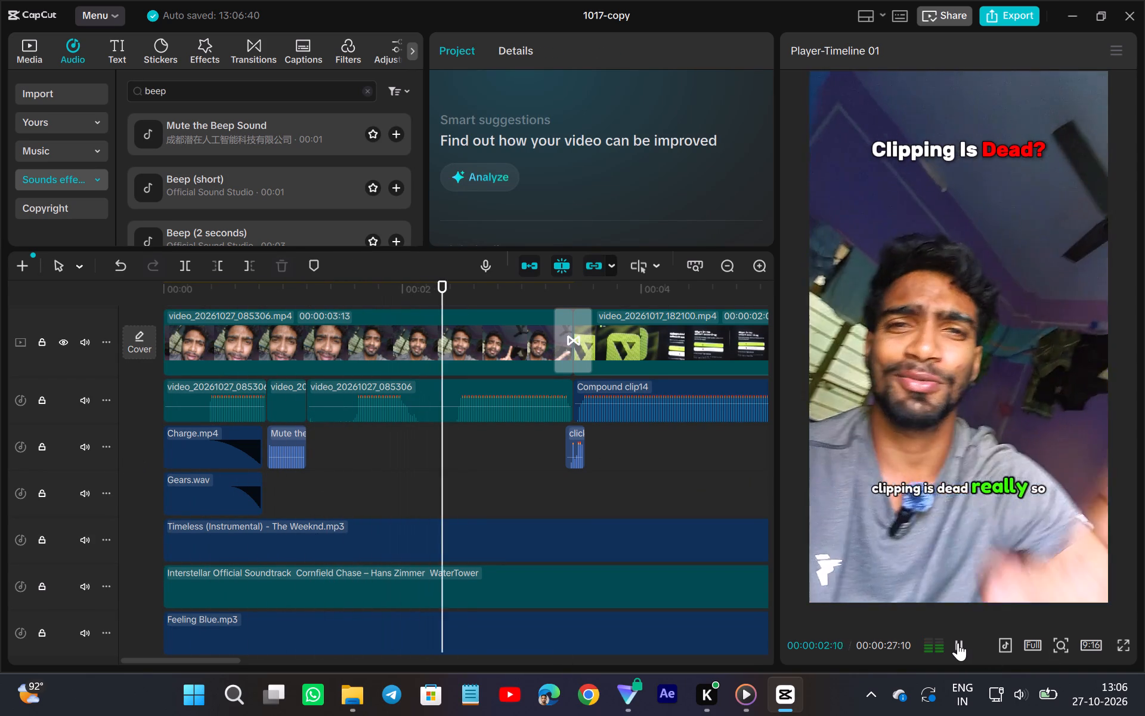
scroll(714, 572, "down", 7, "ctrl")
scroll(559, 449, "left", 1)
scroll(559, 449, "down", 2, "ctrl")
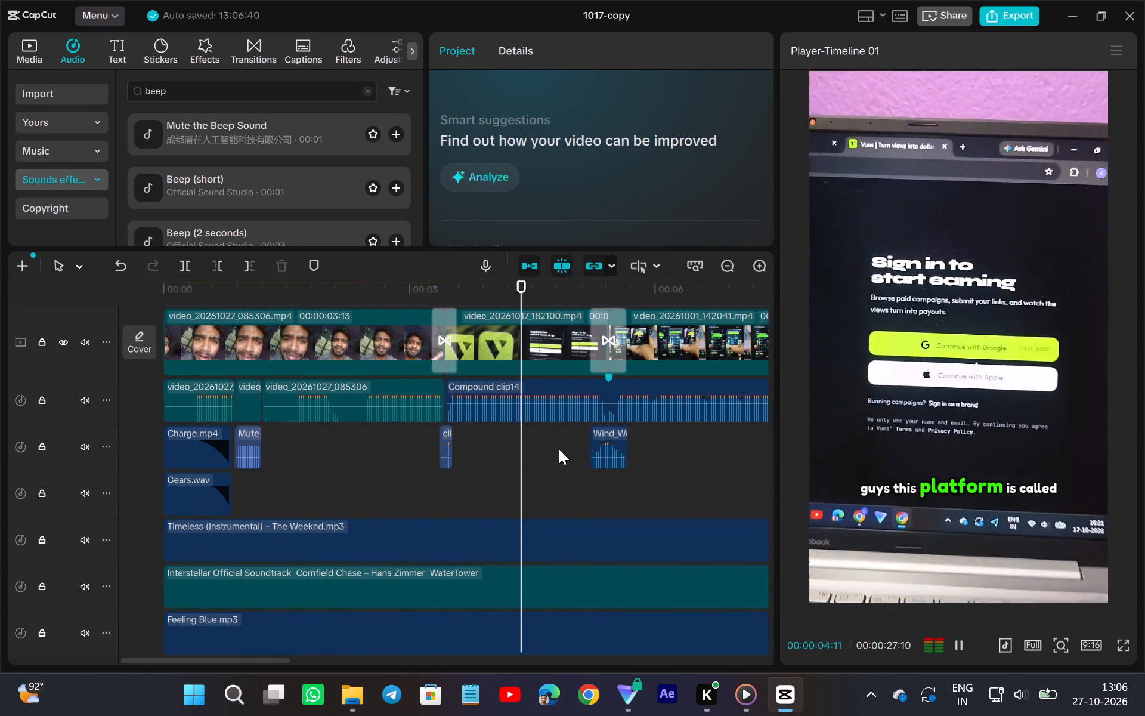
scroll(559, 449, "down", 12, "ctrl")
left_click(640, 472)
Regenerate the captions with the favourite green-highlight "The quick brown fox" template, with deletion of the current captions enabled.
scroll(633, 480, "left", 1)
scroll(629, 482, "down", 6, "ctrl")
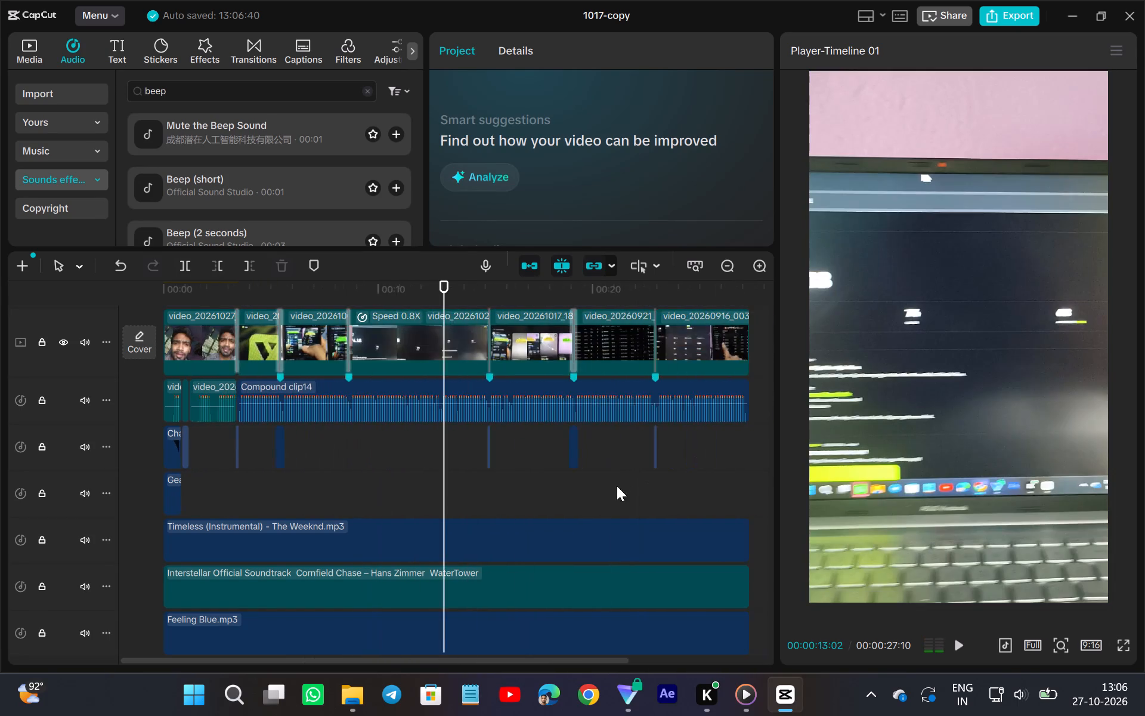
scroll(634, 487, "down", 5, "ctrl")
left_click(569, 480)
scroll(493, 502, "up", 5)
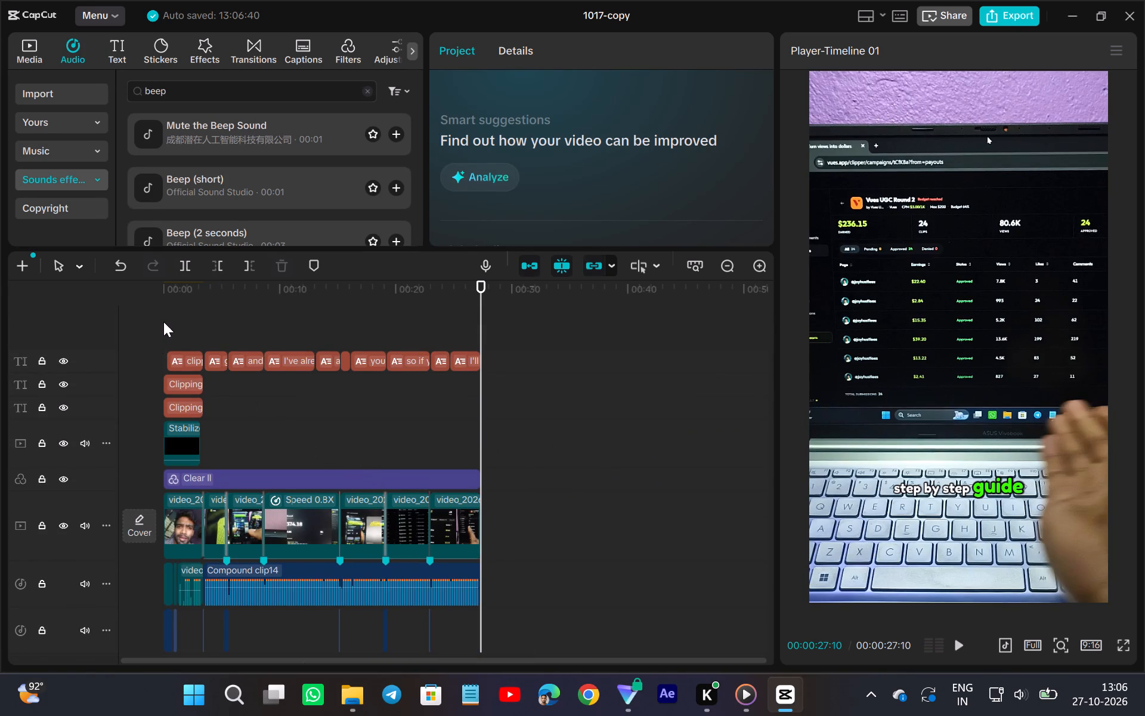
left_click(174, 328)
left_click(182, 356)
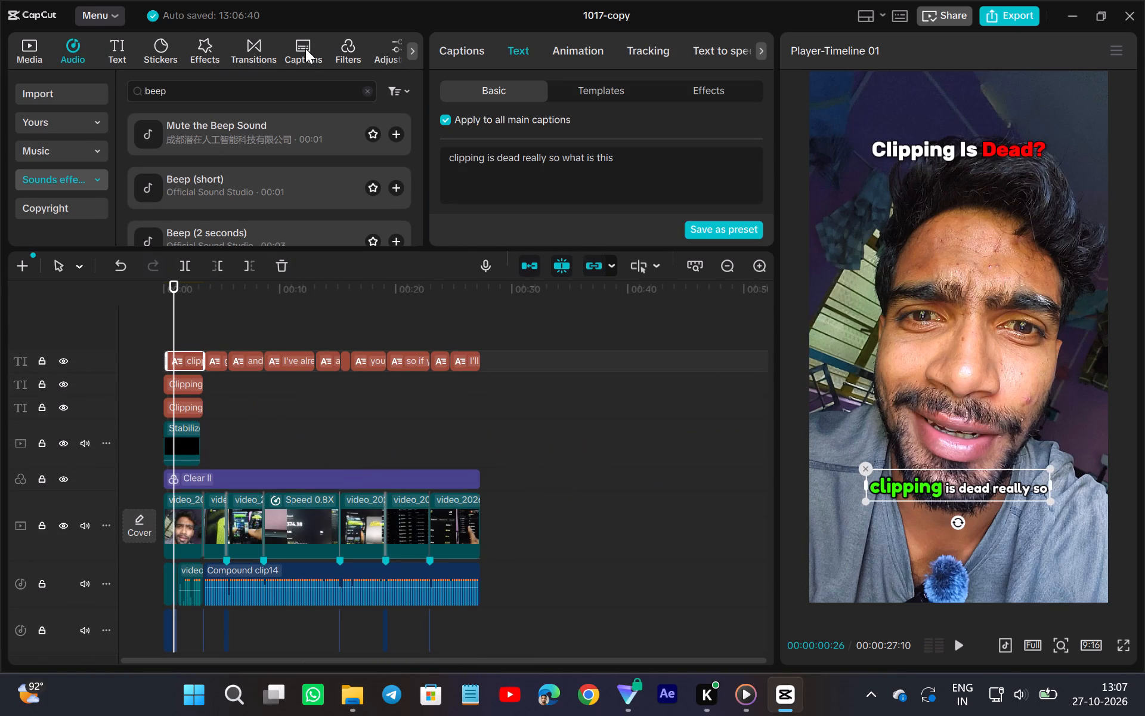
left_click(305, 48)
left_click(50, 124)
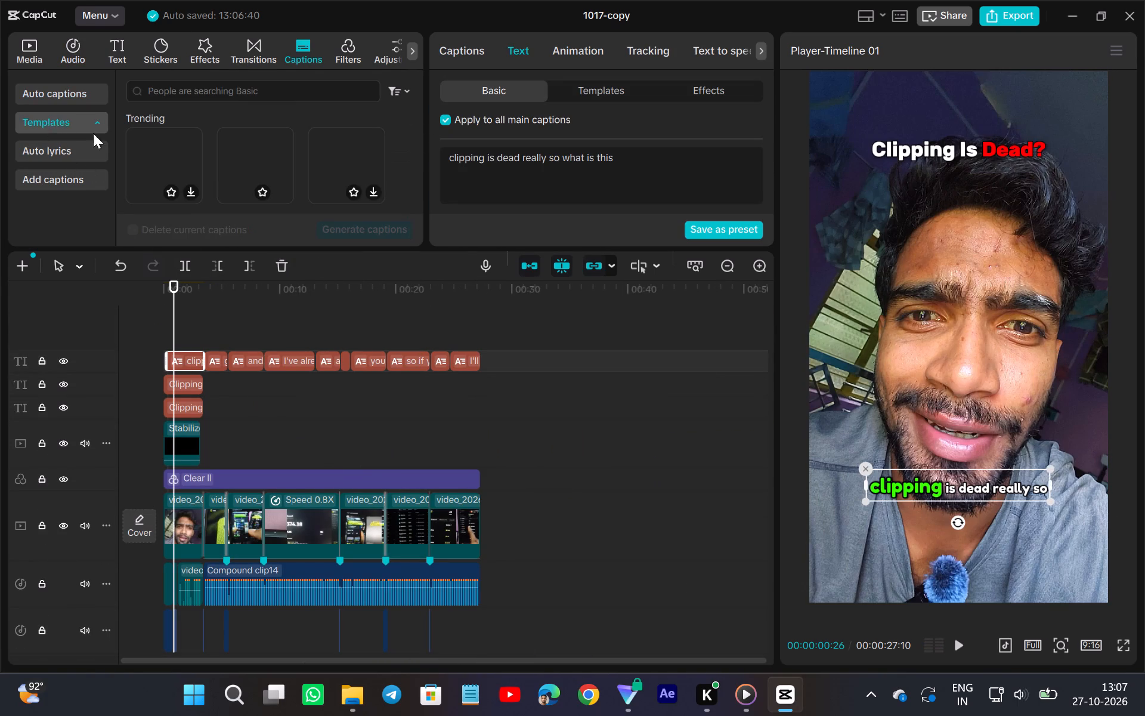
left_click(54, 101)
left_click(62, 121)
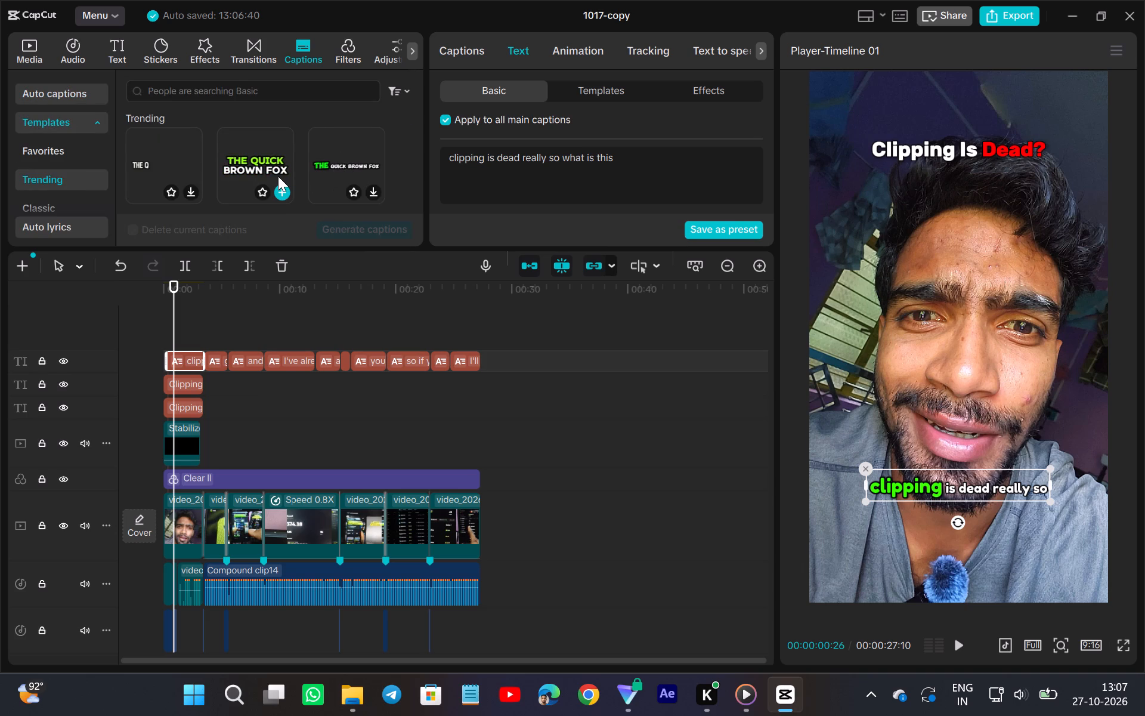
left_click(48, 153)
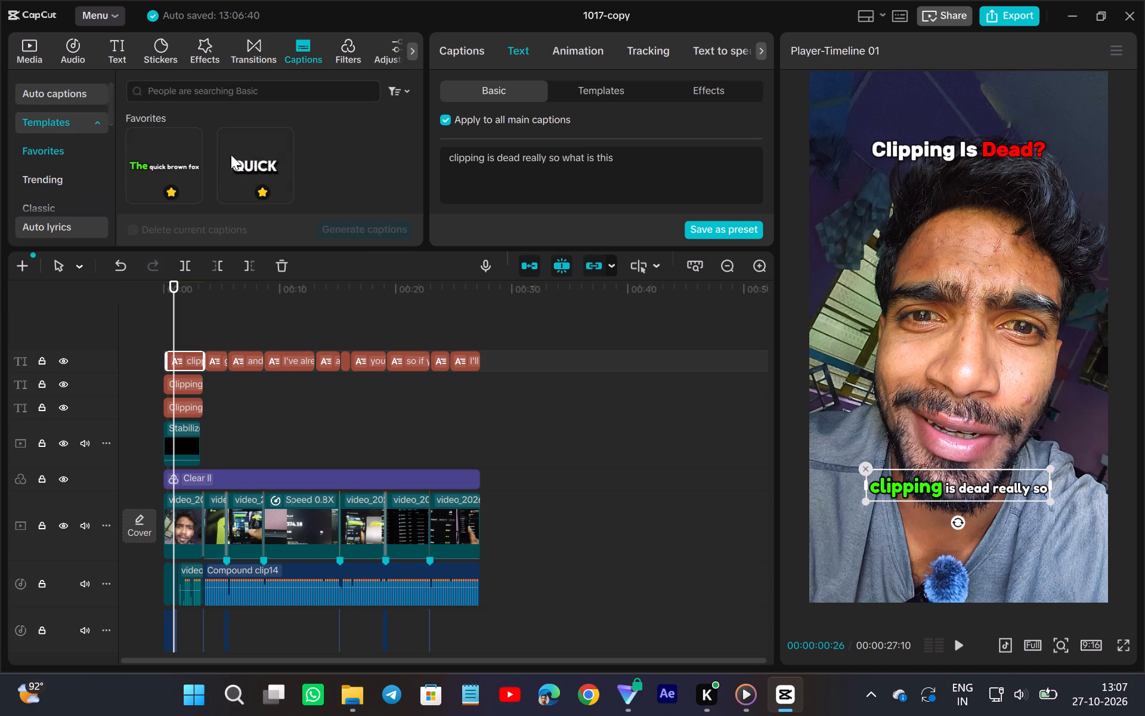
left_click(143, 163)
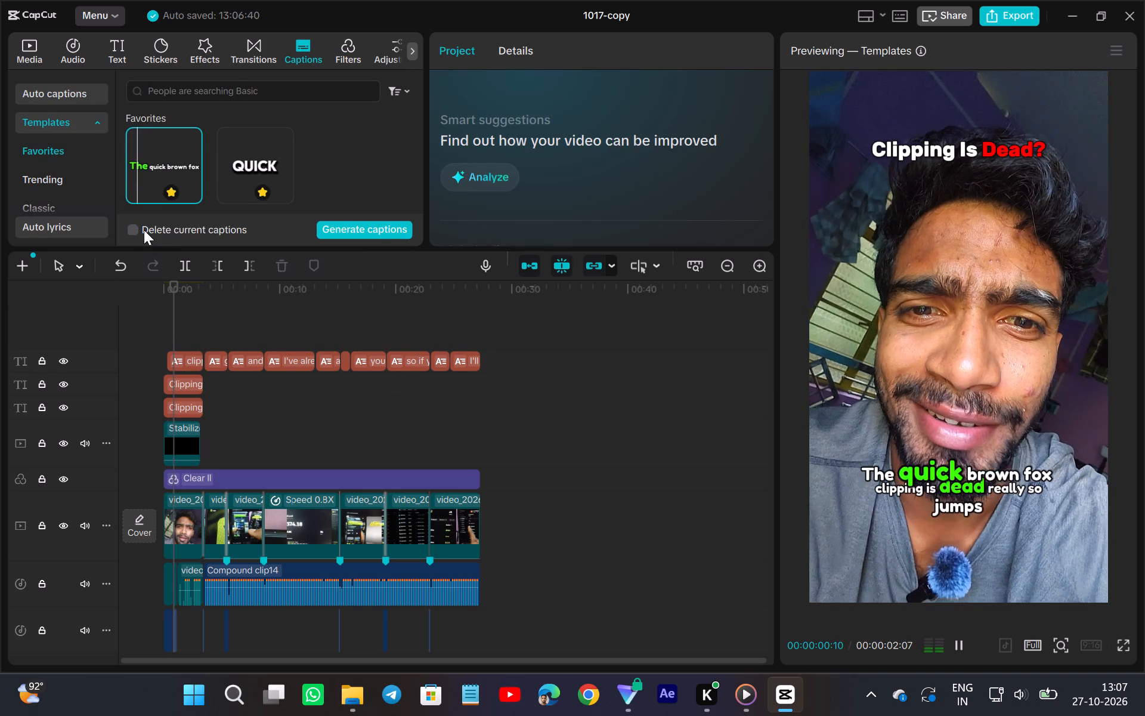
left_click(137, 230)
left_click(376, 234)
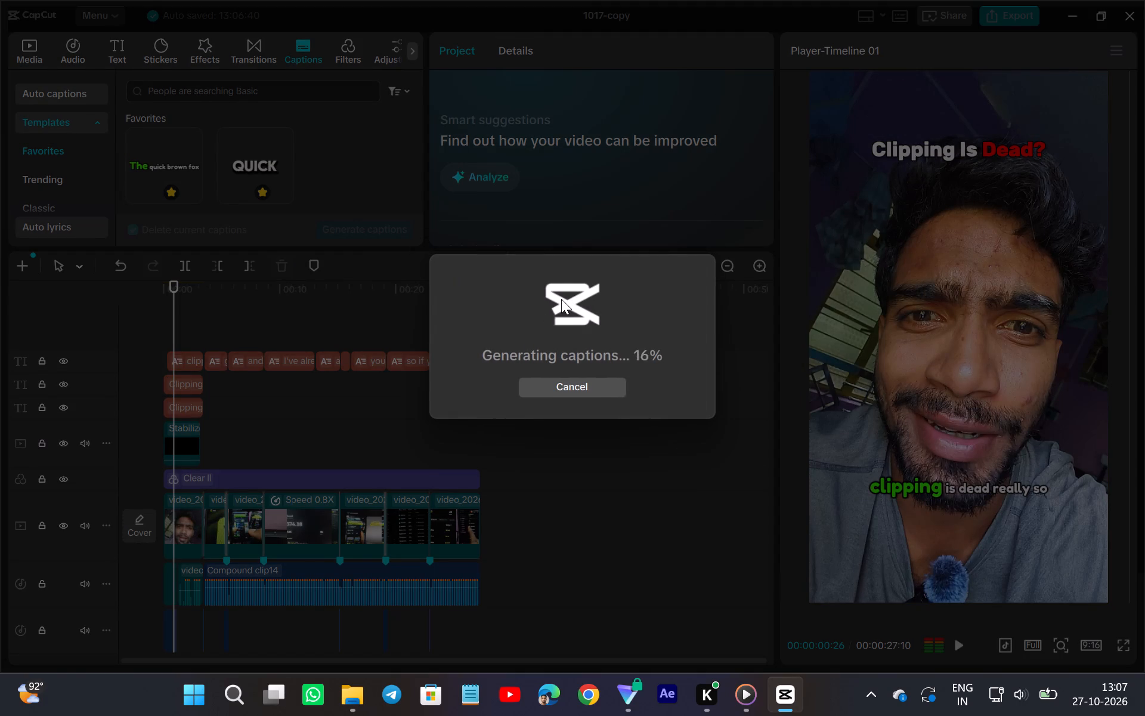
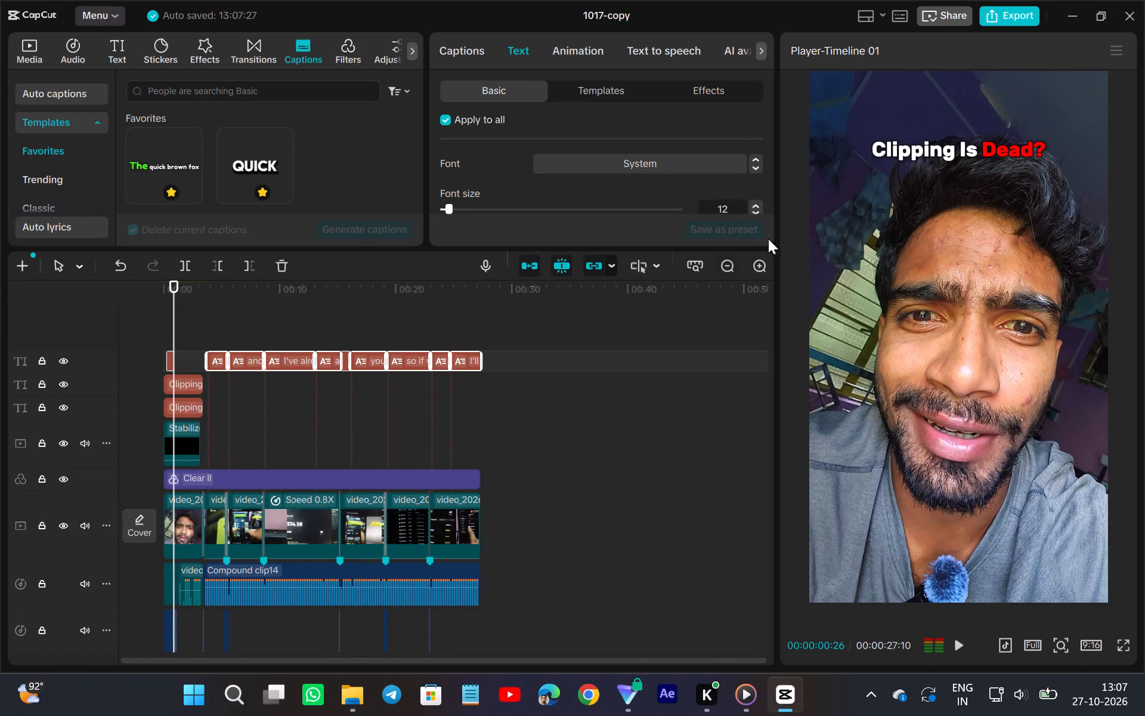
Reduce the font size of all regenerated captions to 8.
triple_click(754, 211)
left_click(754, 211)
Play the 1017-copy video from the start to check the resized captions over its opening clips.
left_click_drag(175, 304, 168, 319)
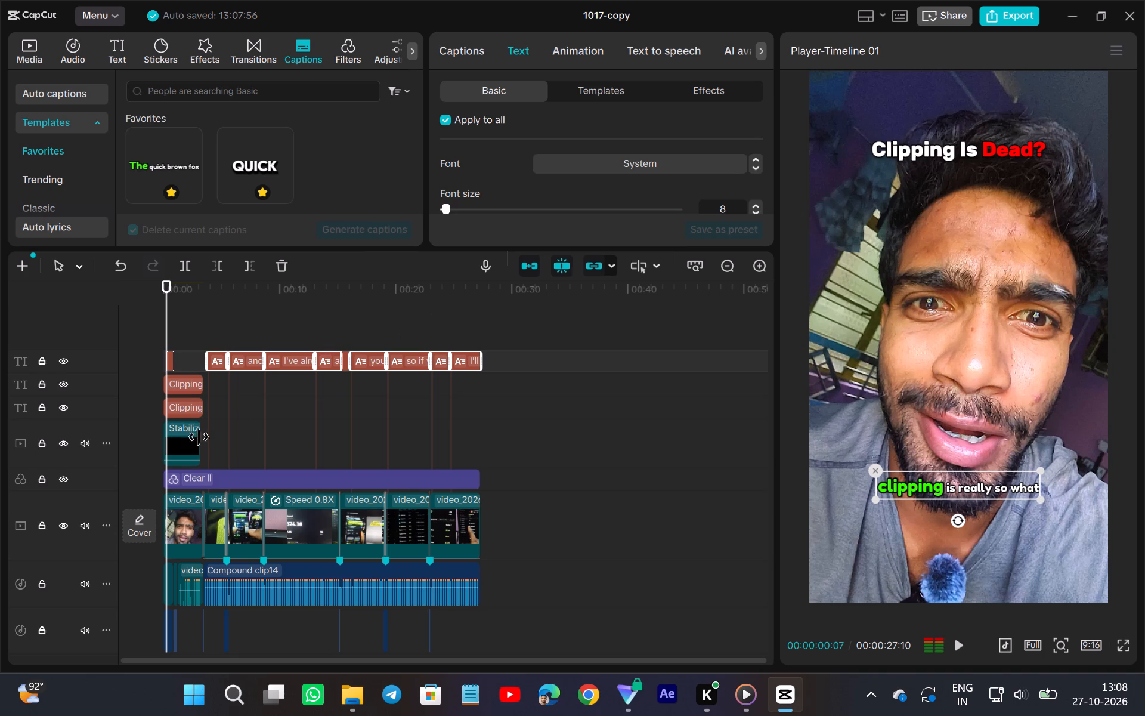
left_click(141, 439)
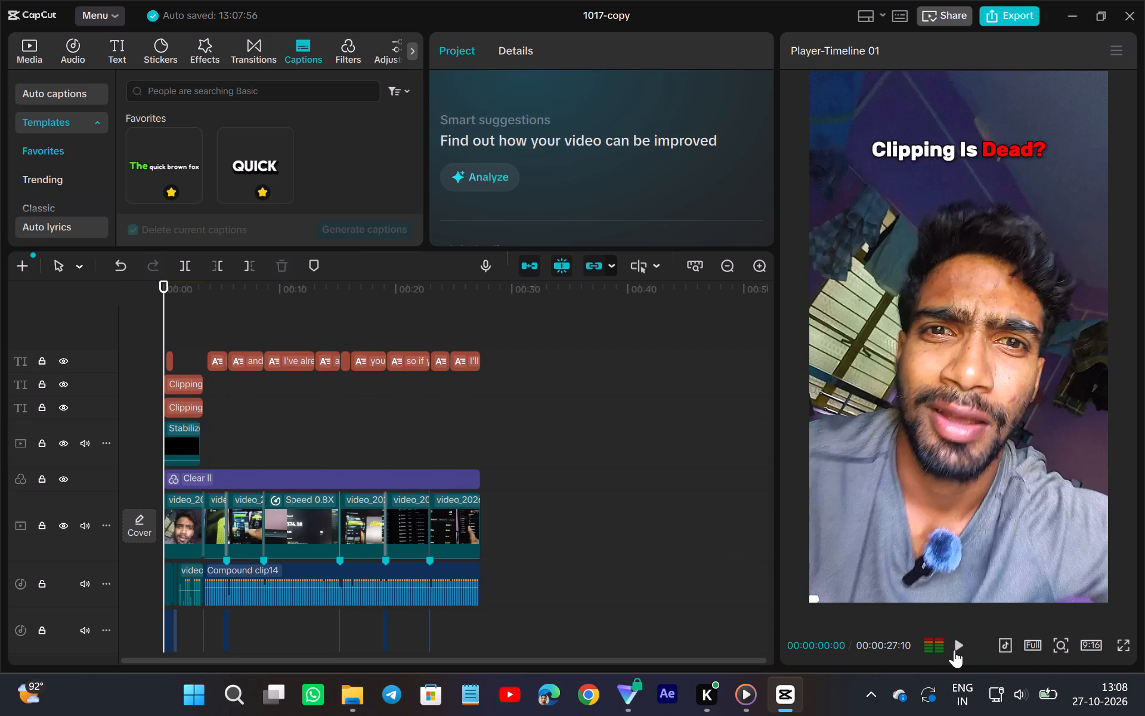
left_click(964, 640)
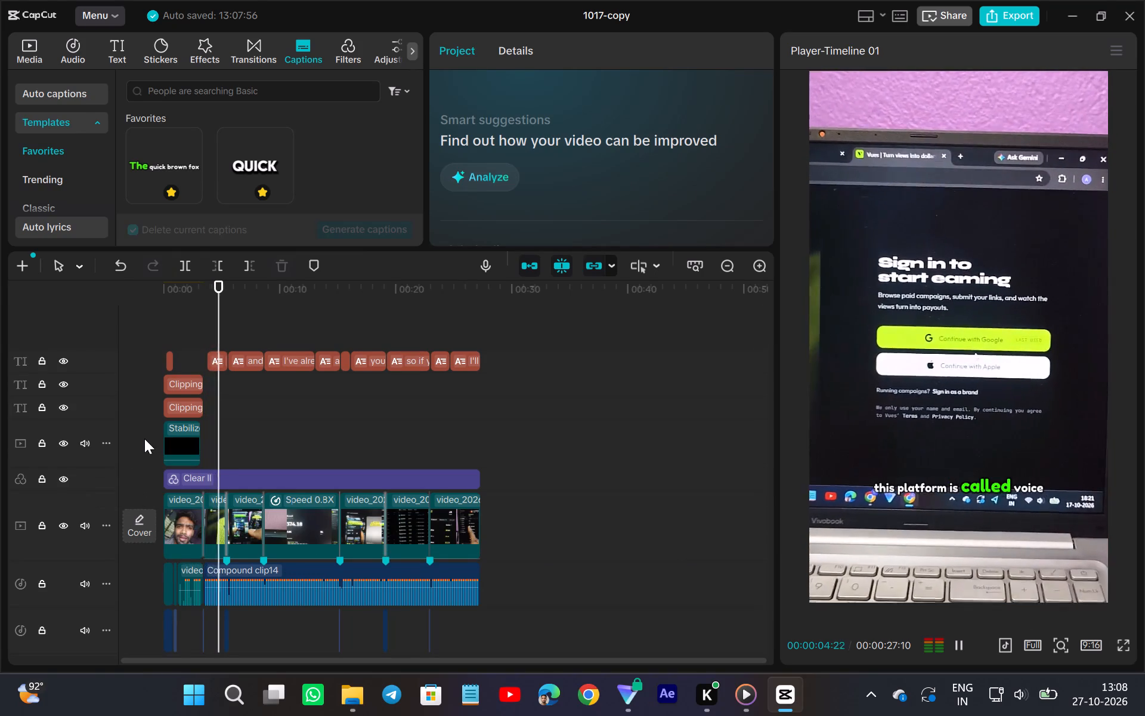
left_click(130, 457)
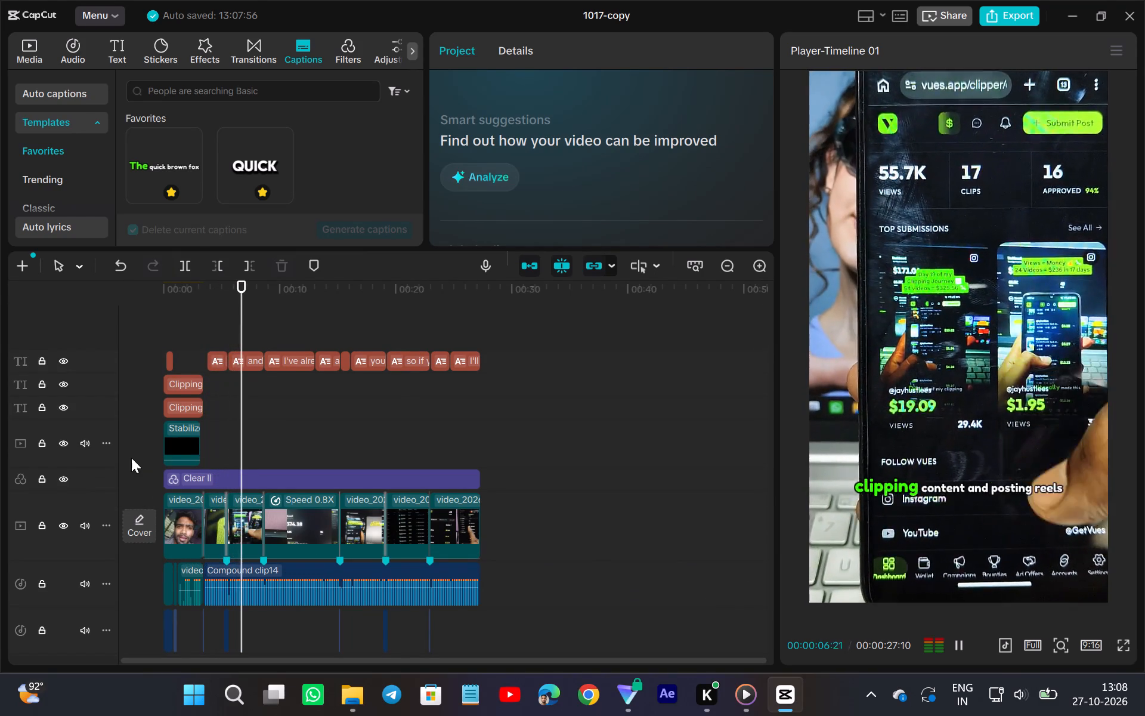
left_click(964, 640)
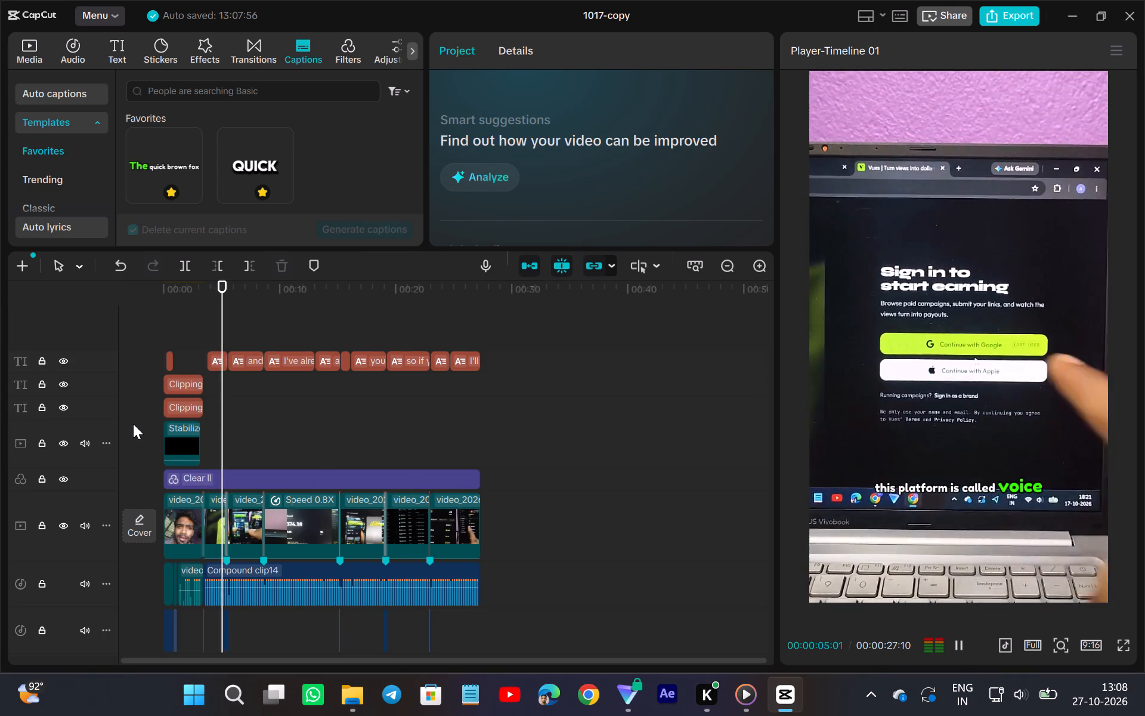
left_click(132, 423)
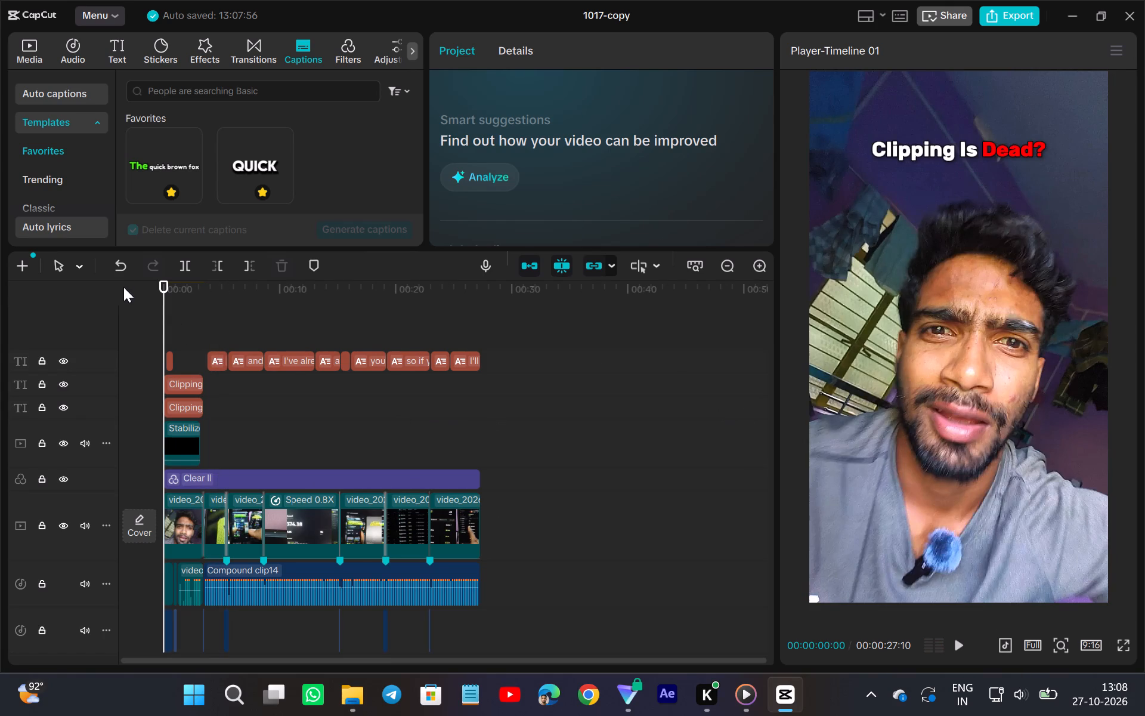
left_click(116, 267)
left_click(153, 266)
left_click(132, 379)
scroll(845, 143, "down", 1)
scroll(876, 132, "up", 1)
Export the 1017-copy video as a 1080P H.264 mp4 at 30fps.
left_click(1023, 25)
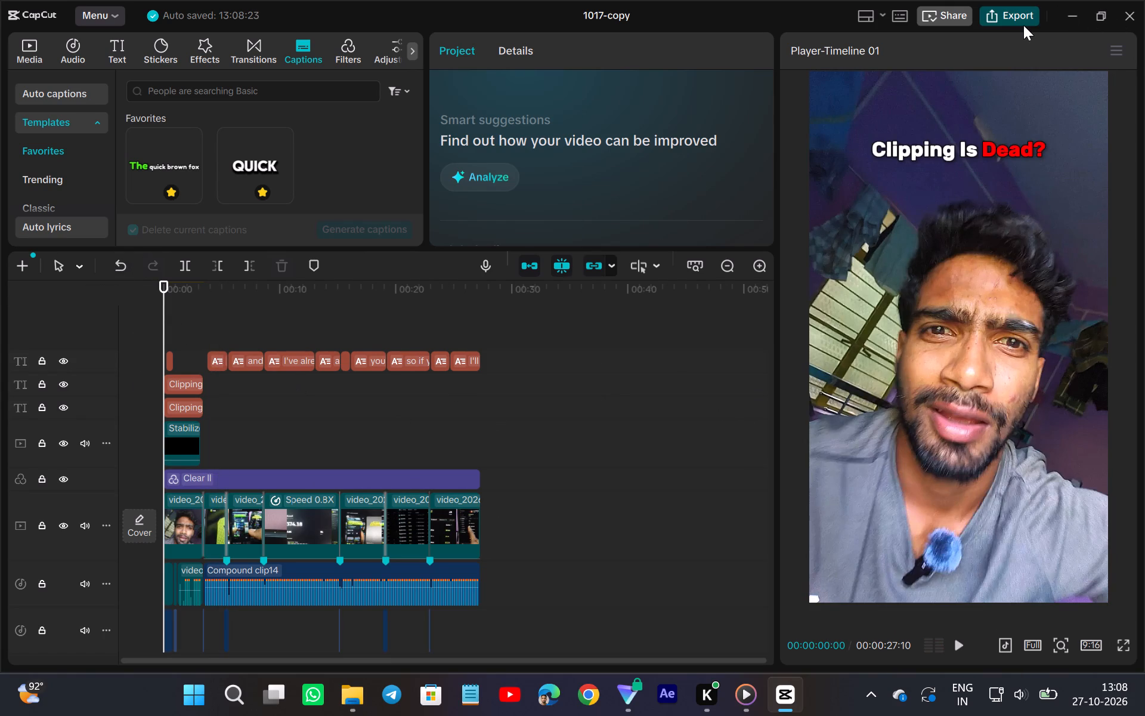
left_click(768, 602)
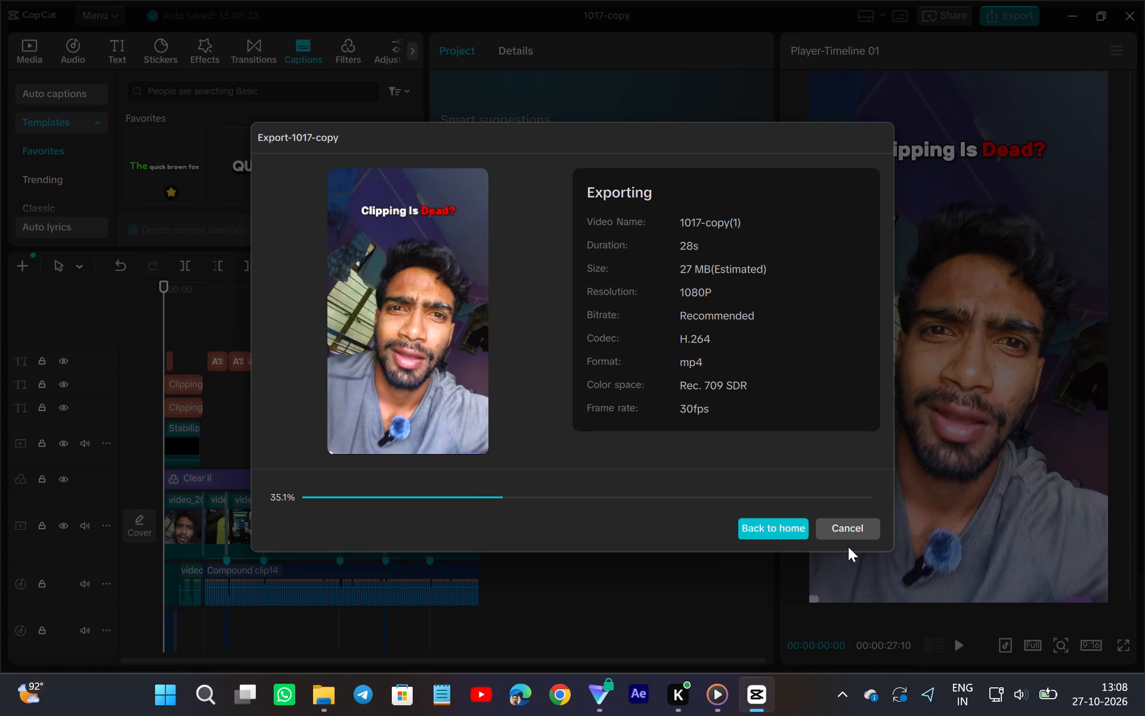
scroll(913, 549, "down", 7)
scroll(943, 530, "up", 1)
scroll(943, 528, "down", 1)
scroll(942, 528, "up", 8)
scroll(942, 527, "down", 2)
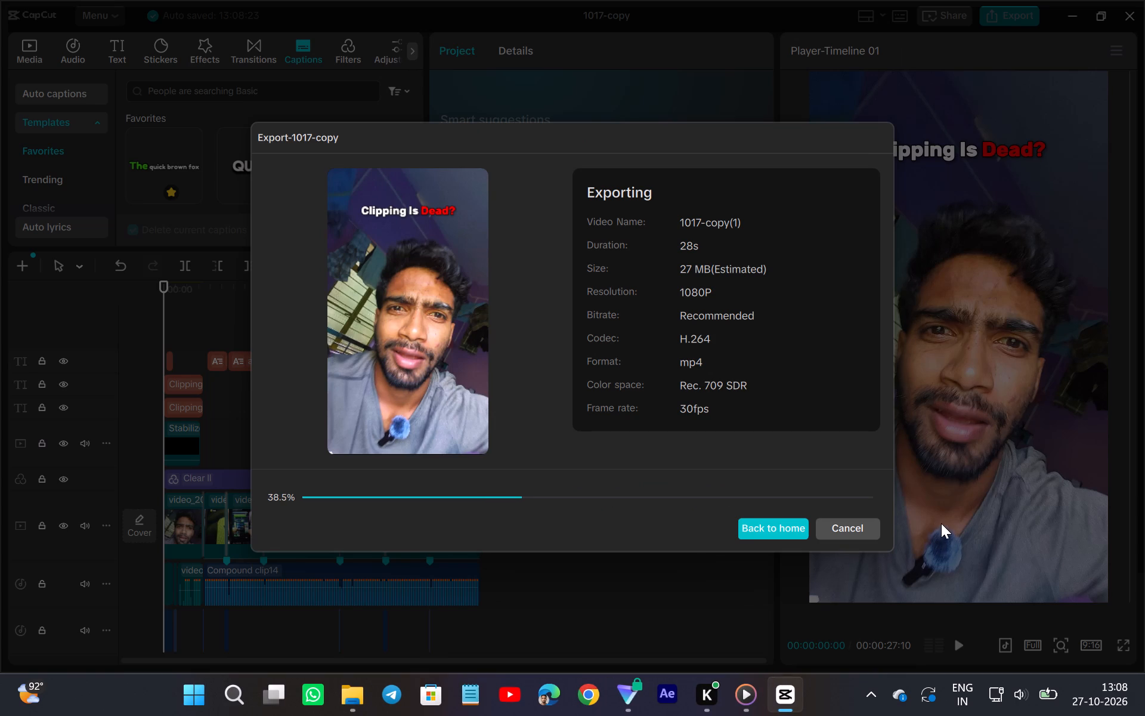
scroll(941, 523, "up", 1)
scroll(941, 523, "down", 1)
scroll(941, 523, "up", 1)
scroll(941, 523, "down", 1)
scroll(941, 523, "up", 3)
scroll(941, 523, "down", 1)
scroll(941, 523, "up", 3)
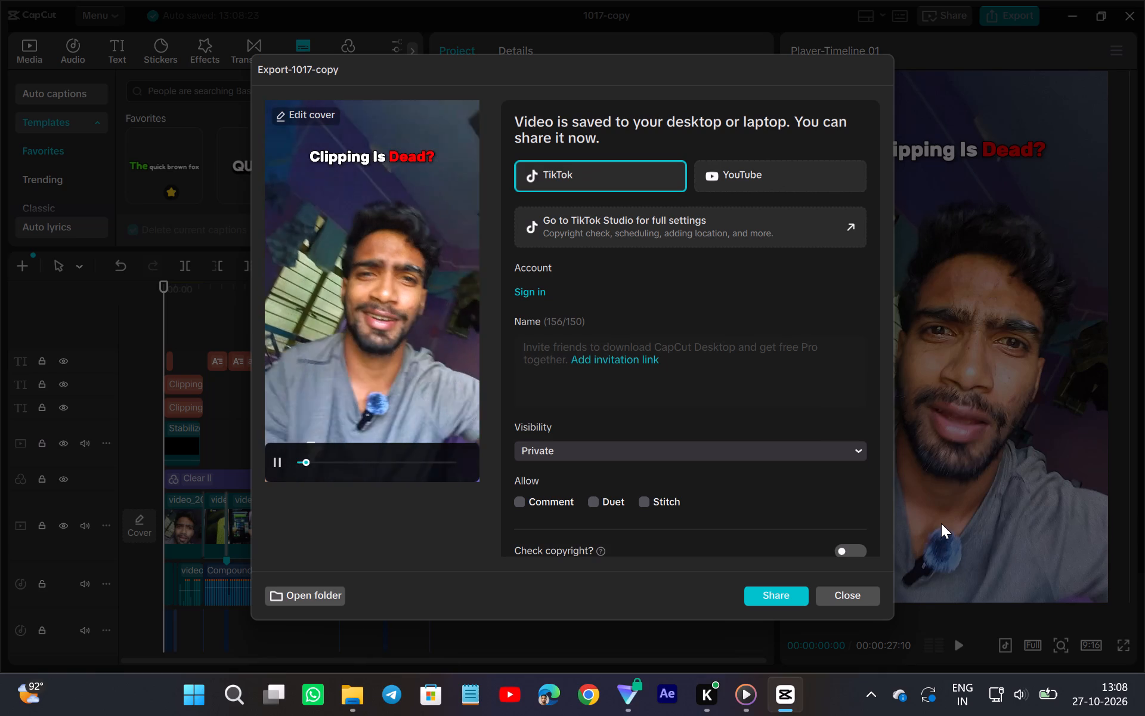
Leave the exported 1017-copy project and open the 1026-copy project from the home screen.
left_click(845, 602)
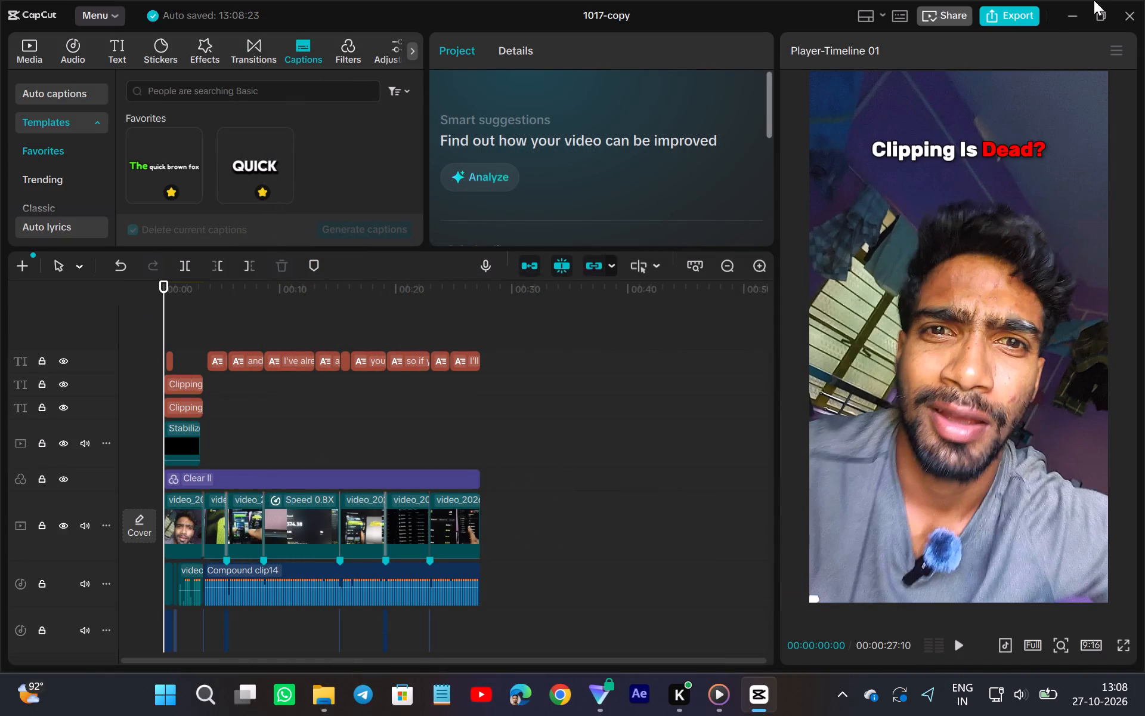
left_click(1122, 17)
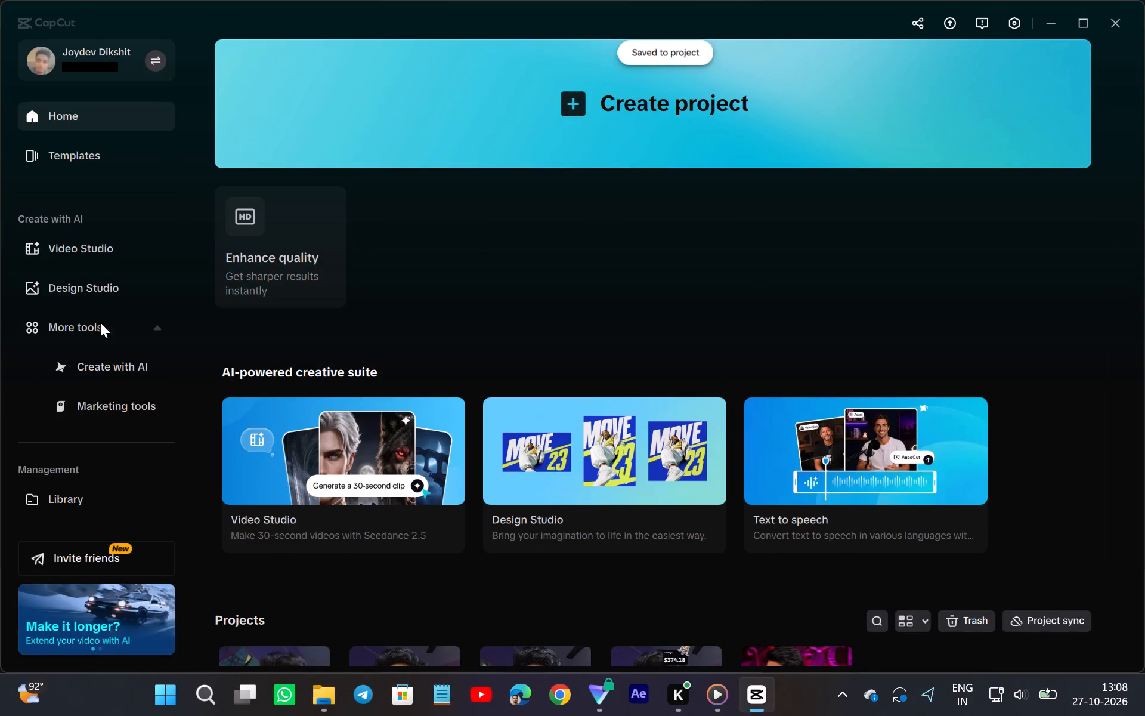
scroll(484, 432, "down", 6)
scroll(519, 492, "down", 2)
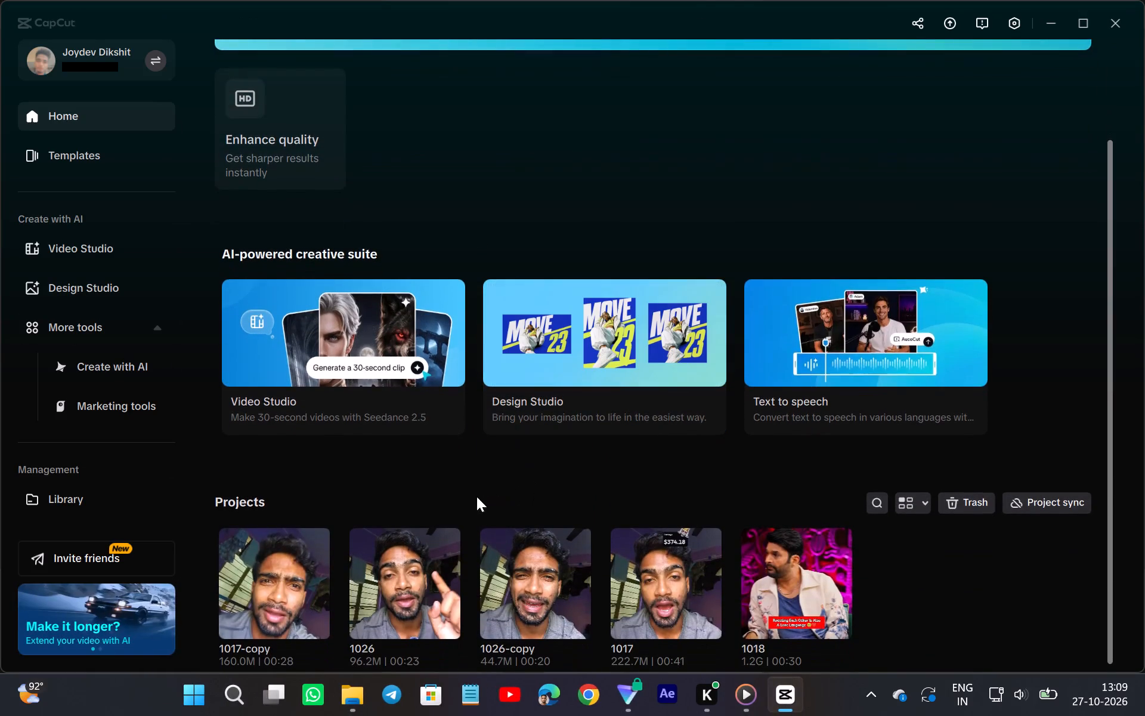
scroll(476, 496, "down", 1)
scroll(447, 581, "down", 2)
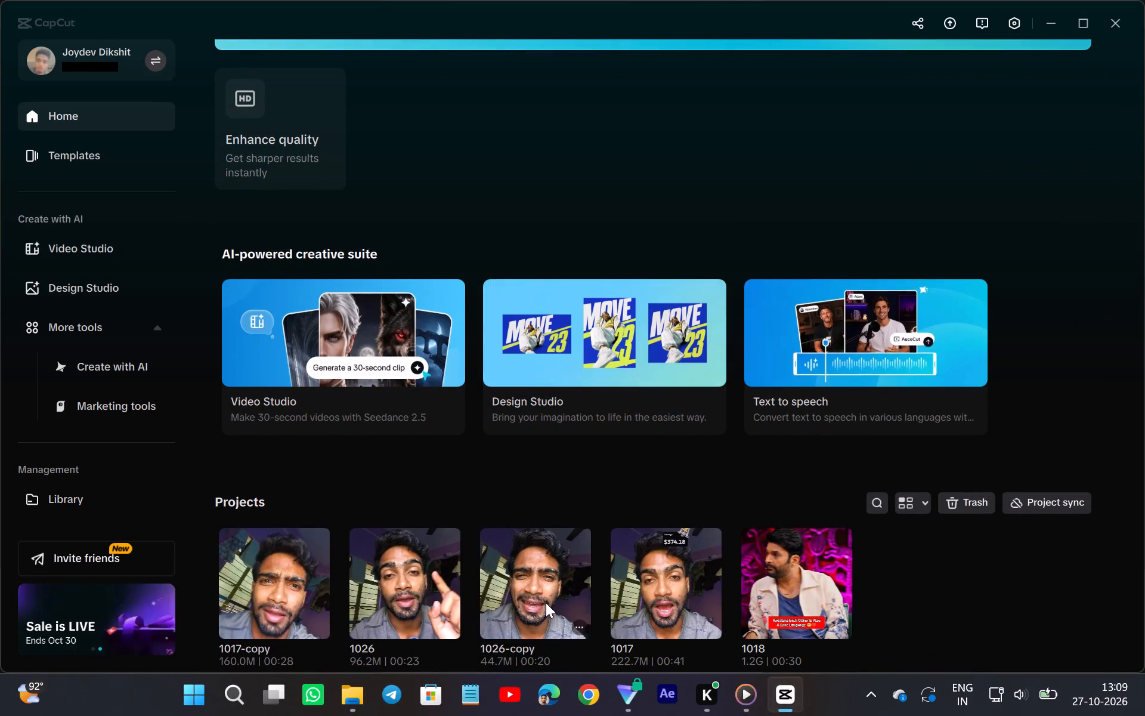
left_click(542, 590)
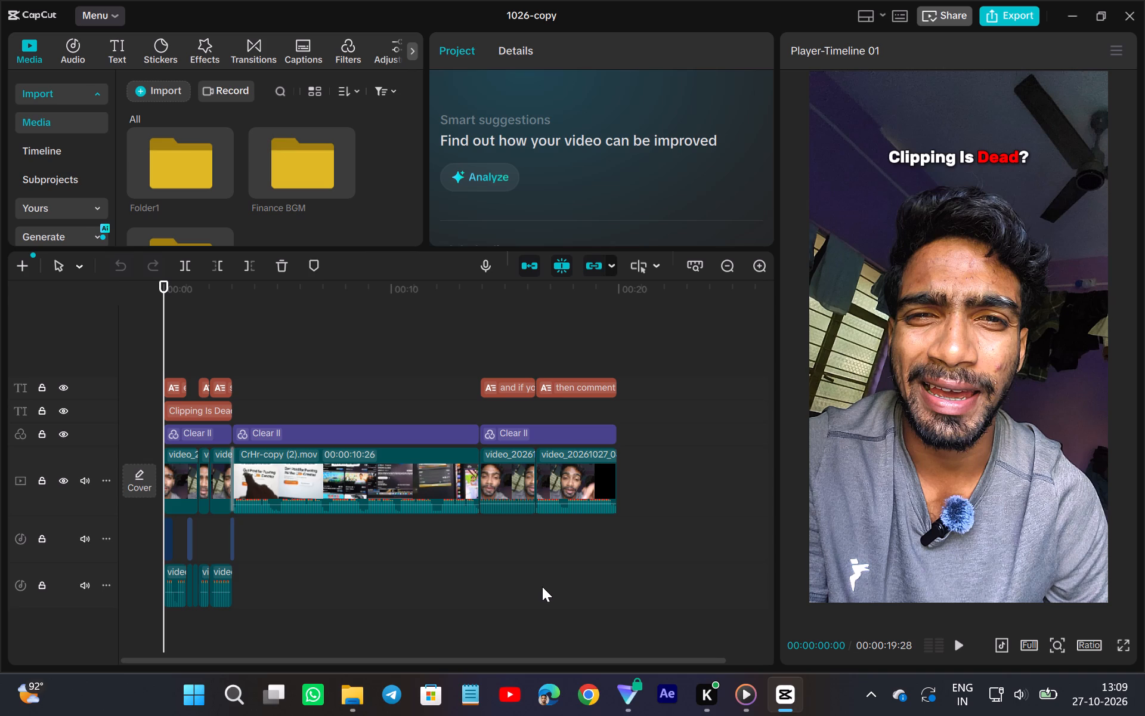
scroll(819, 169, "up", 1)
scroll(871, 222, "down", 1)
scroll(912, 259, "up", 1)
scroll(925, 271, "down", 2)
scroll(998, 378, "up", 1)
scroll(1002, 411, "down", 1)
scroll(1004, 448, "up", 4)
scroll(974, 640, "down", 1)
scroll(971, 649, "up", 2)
Play the opening seconds of the 1026-copy video from the start as a final check.
left_click(960, 651)
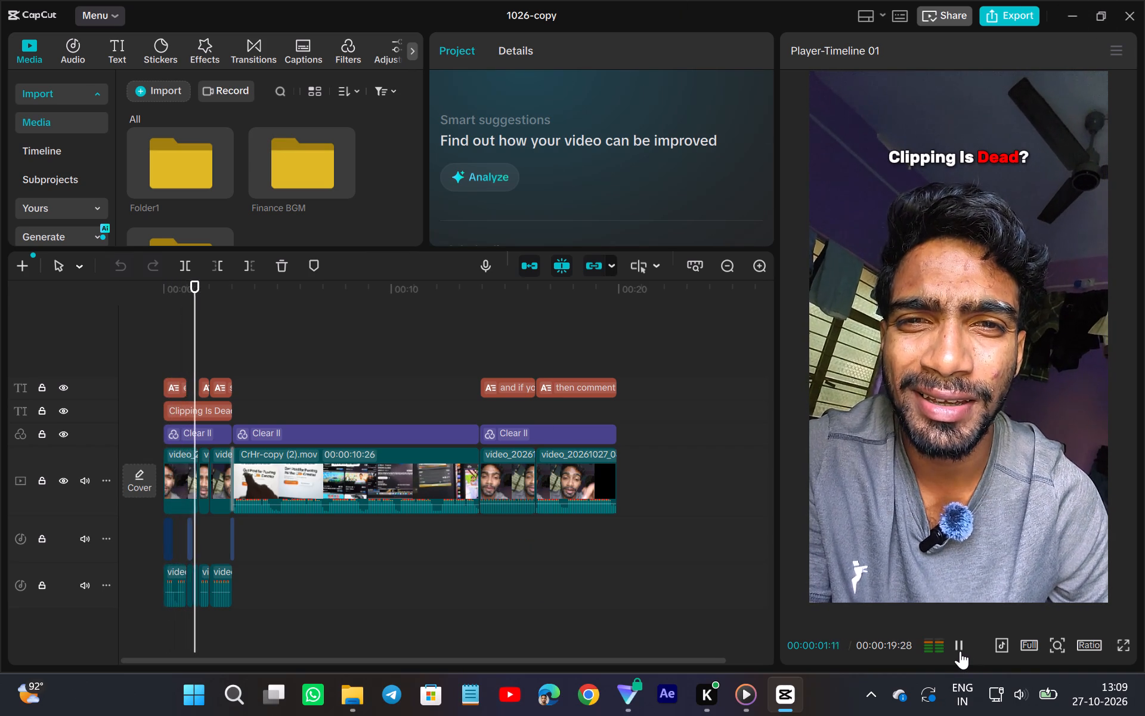
left_click(132, 557)
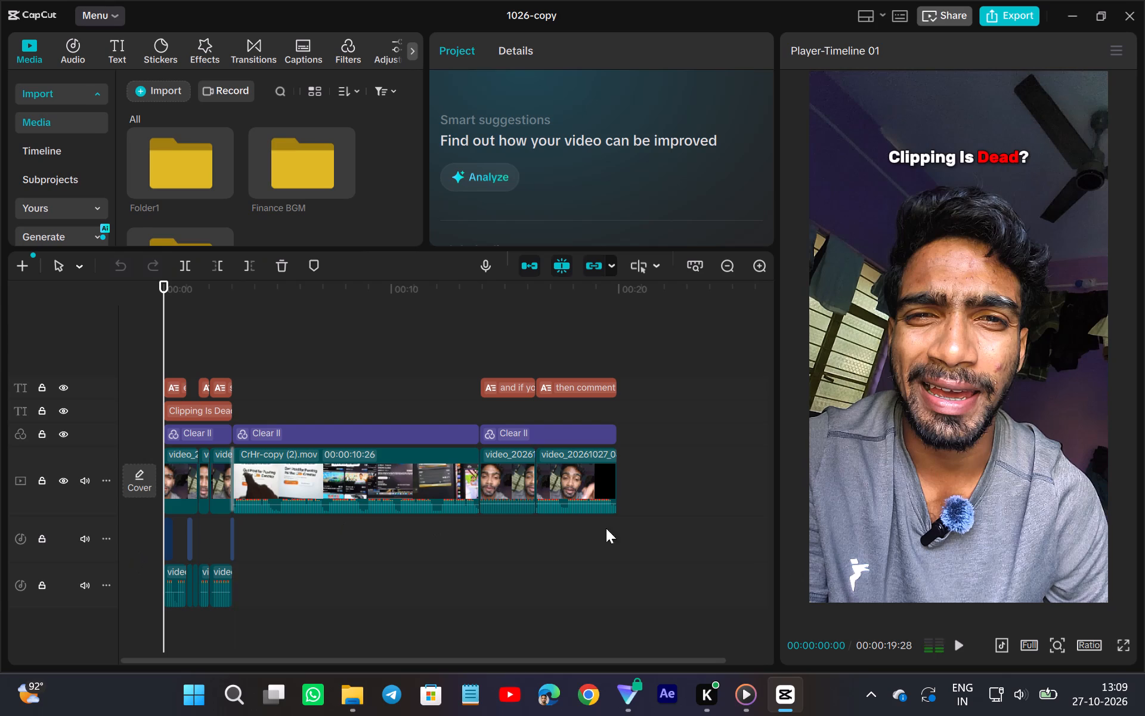
left_click(953, 641)
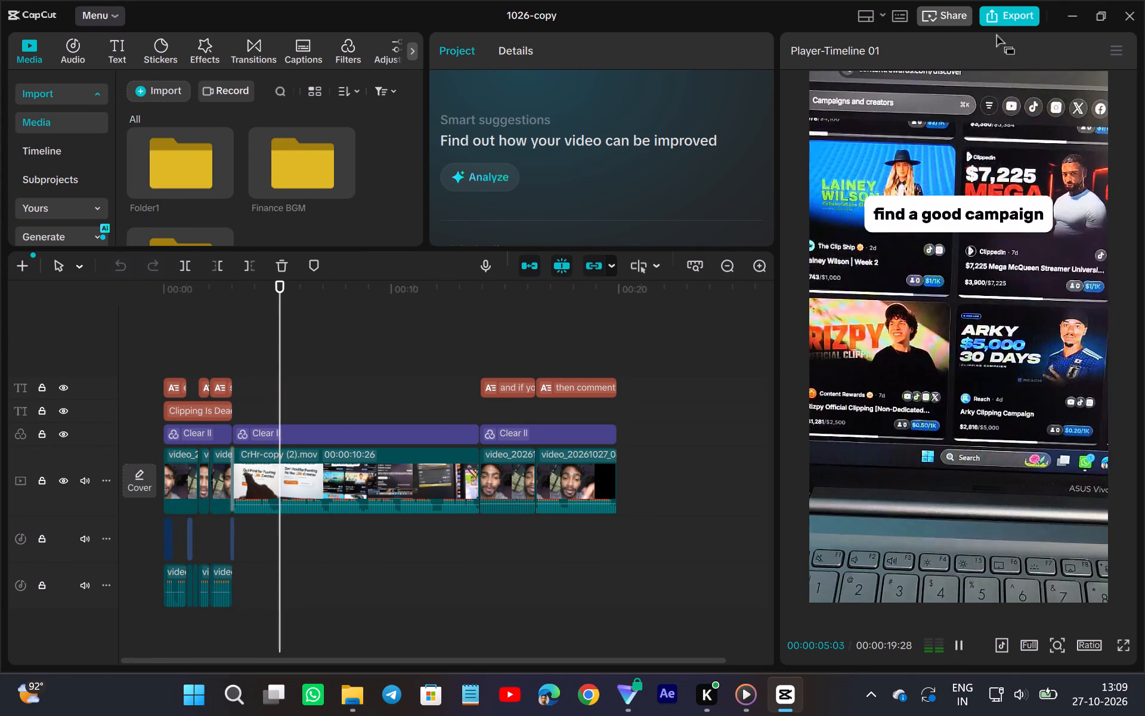
Export the 1026-copy video to the Downloads folder as a 1080P H.264 mp4 at 30fps.
left_click(1000, 20)
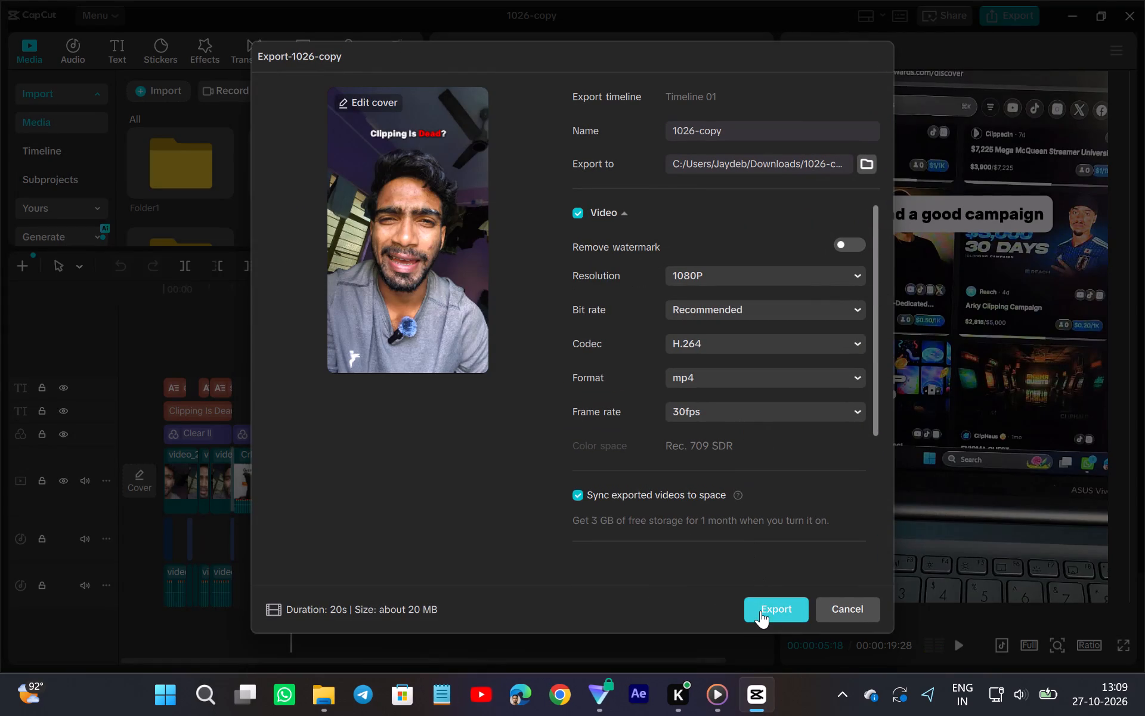
left_click(761, 610)
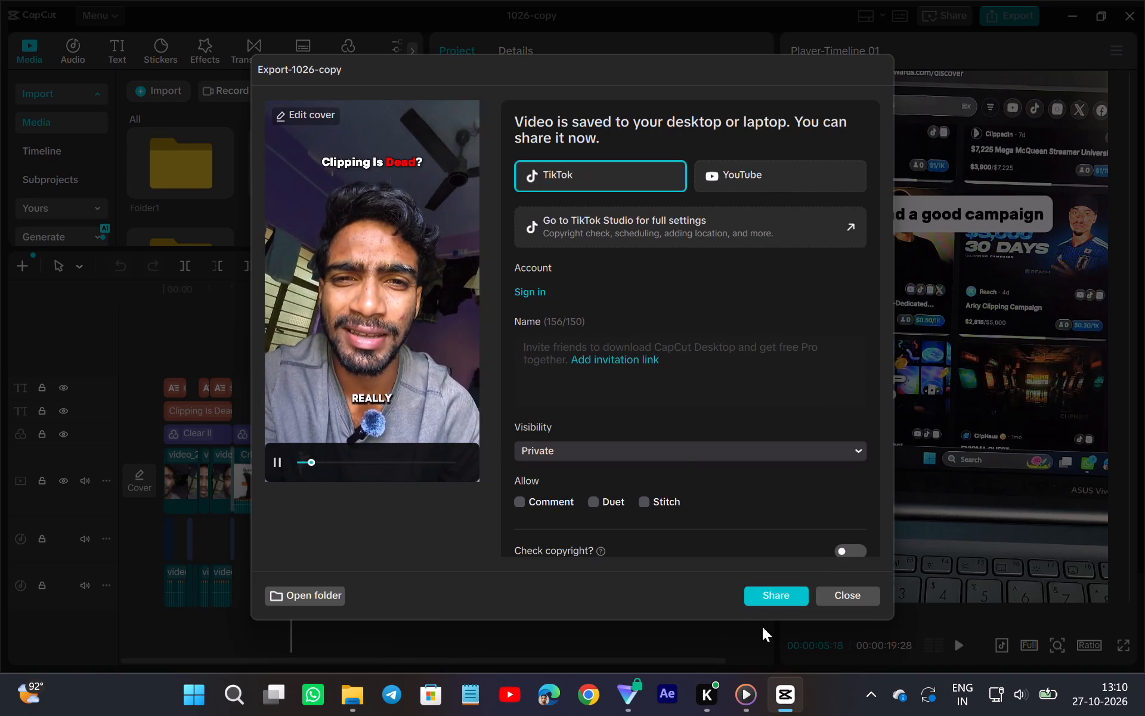
left_click(862, 596)
Close the 1026-copy project, CapCut and the media player to get back to the Downloads folder.
left_click(1137, 2)
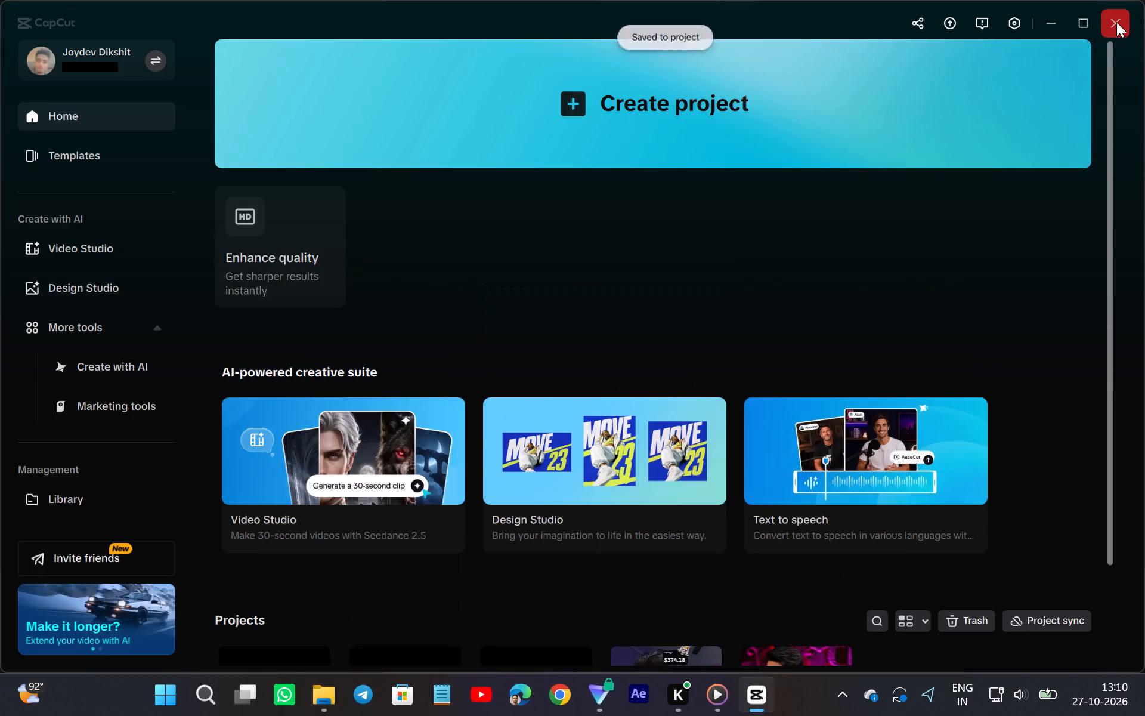
left_click(1115, 22)
left_click(1143, 0)
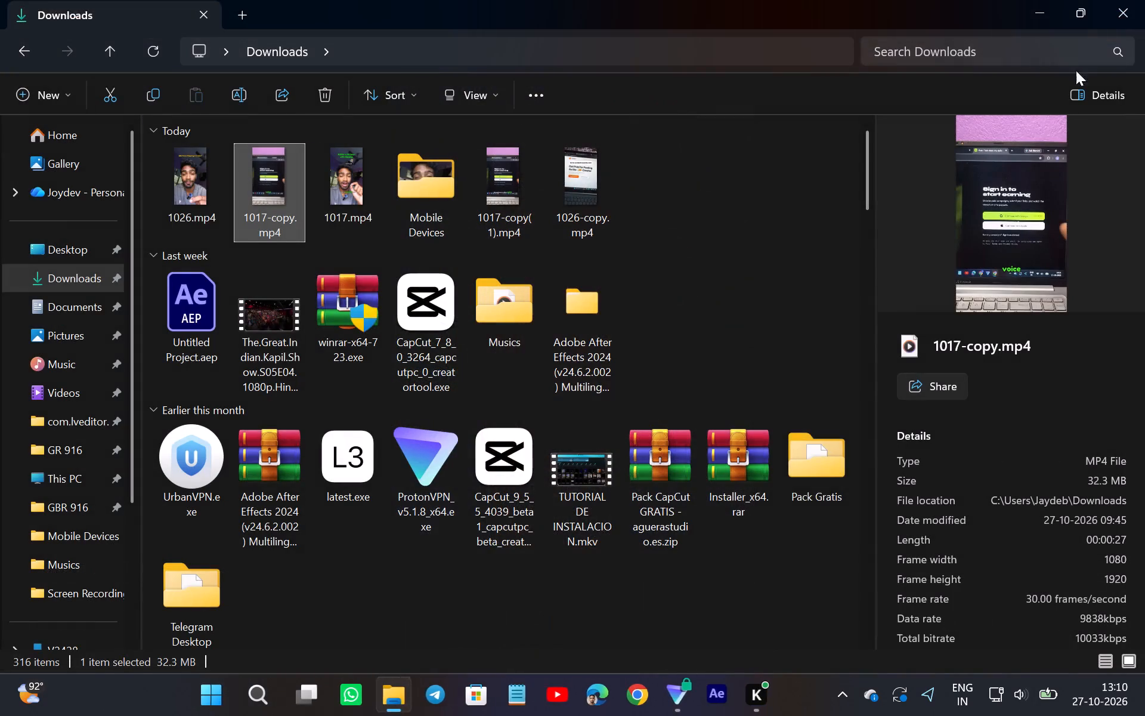
Refresh the Downloads folder and delete the older videos 1017.mp4, 1017-copy.mp4 and 1026.mp4.
triple_click(147, 50)
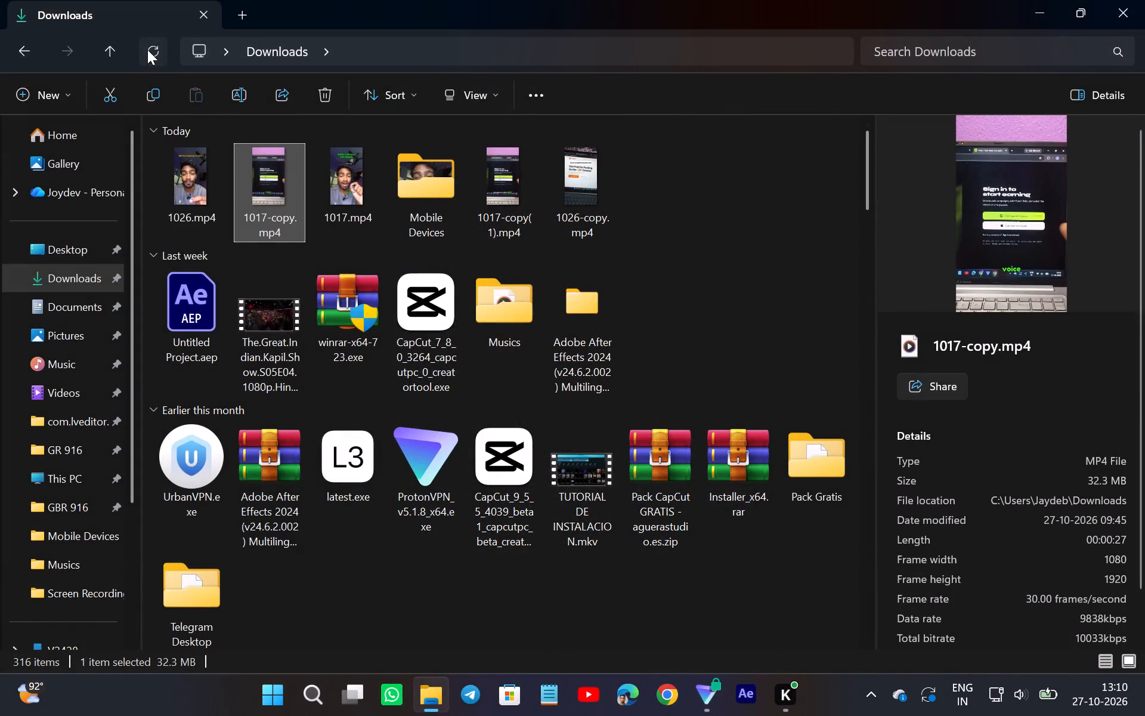
left_click(147, 50)
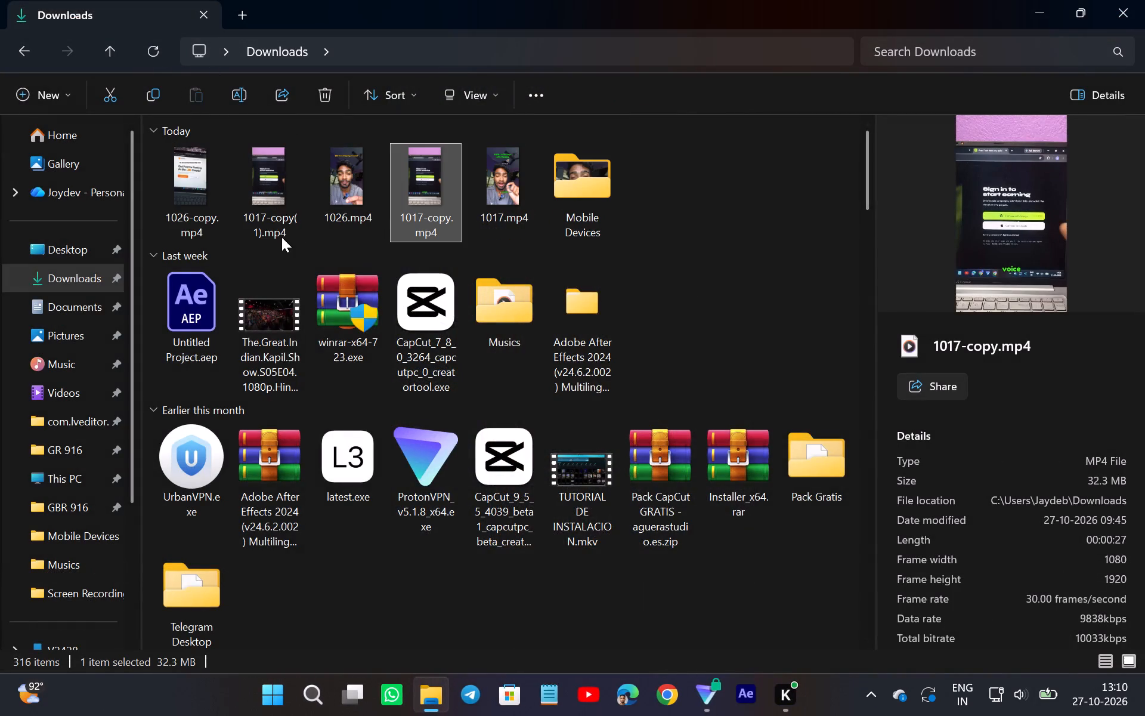
left_click(523, 208)
left_click(438, 209, "ctrl")
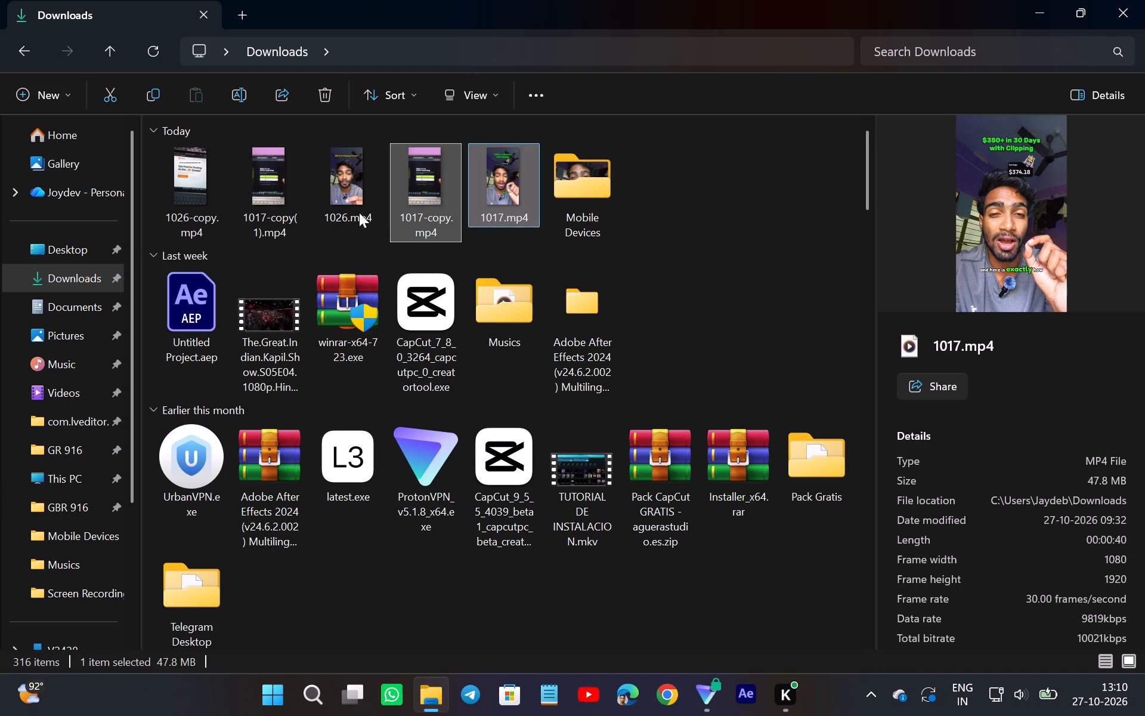
left_click(325, 212, "ctrl")
left_click(321, 89)
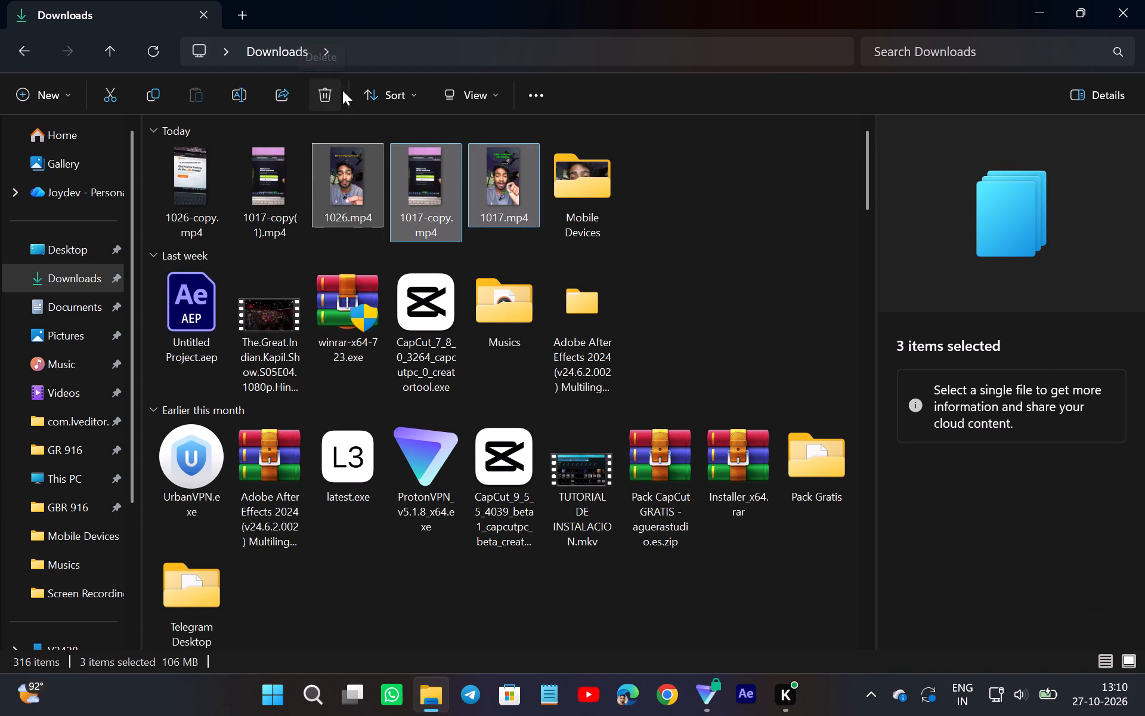